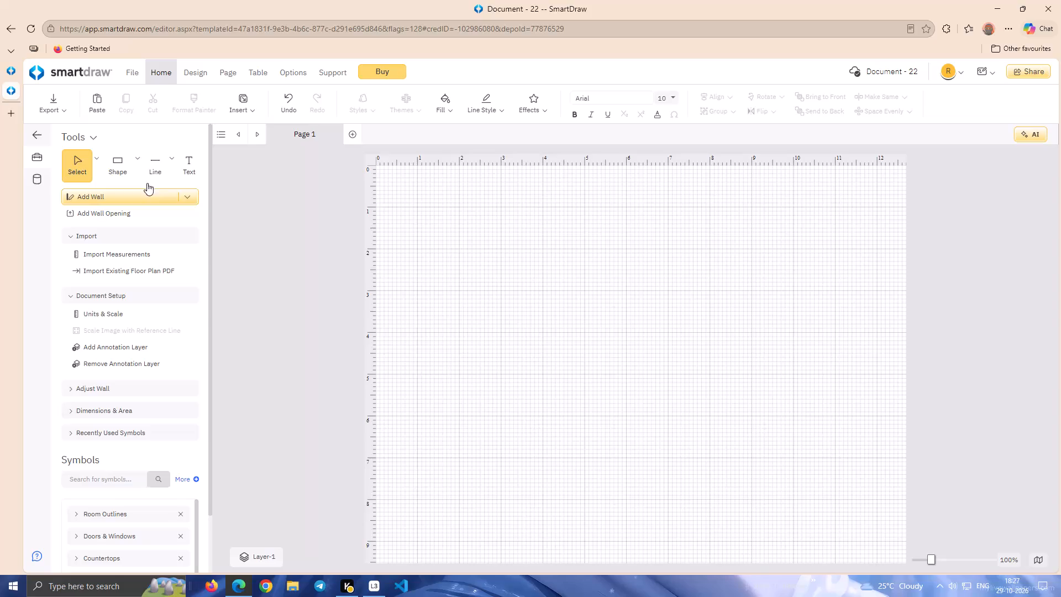
Draw a horizontal straight line about 17.5 wide near the top of the page, starting about 0.98 from both page edges.
{"action": "left_click", "coordinate": [172, 158]}
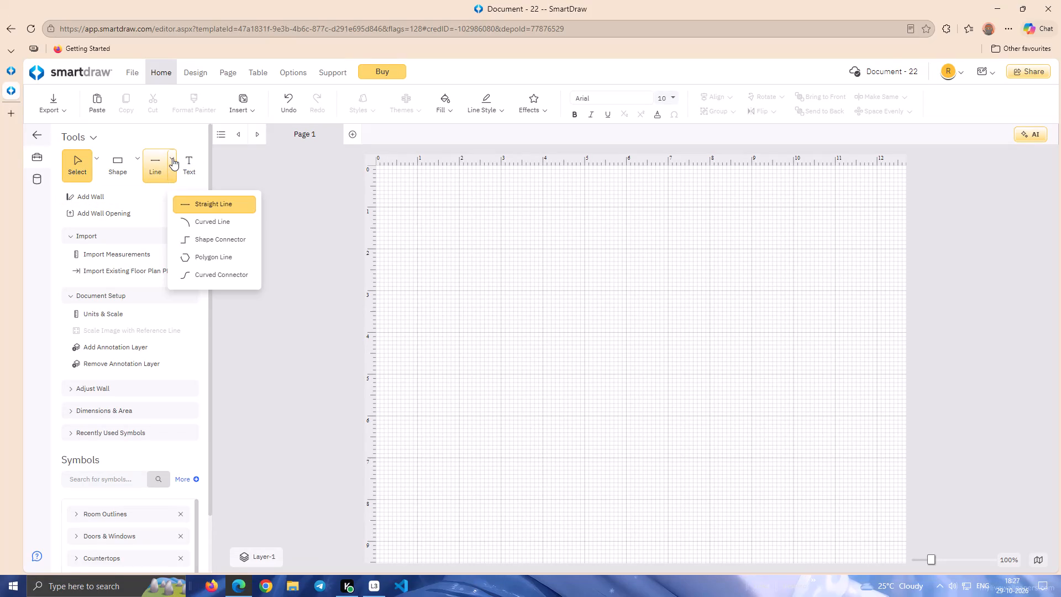
{"action": "left_click", "coordinate": [186, 199]}
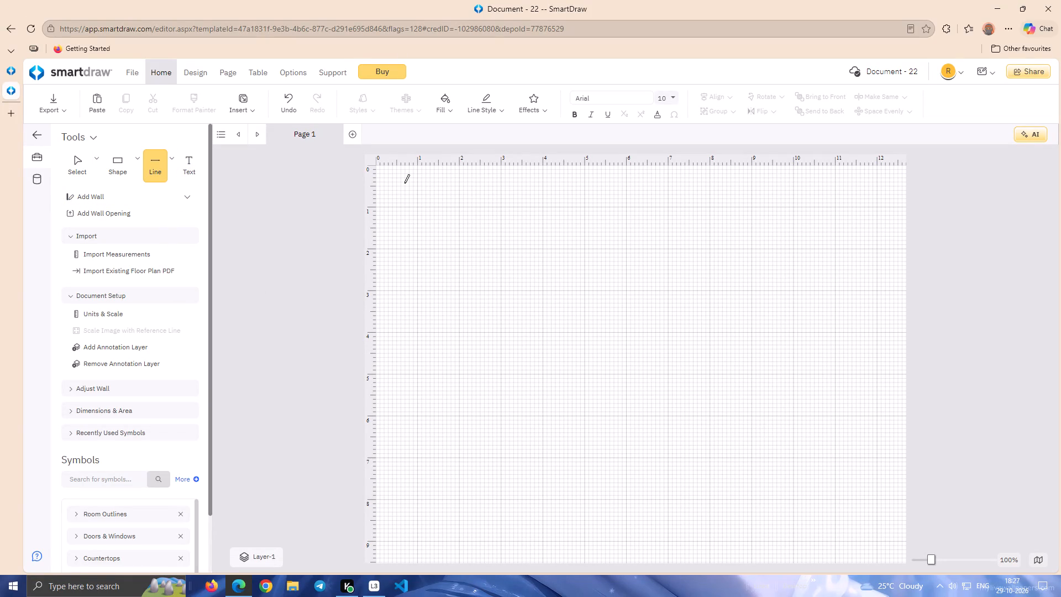
{"action": "left_click_drag", "start_coordinate": [417, 207], "coordinate": [941, 202]}
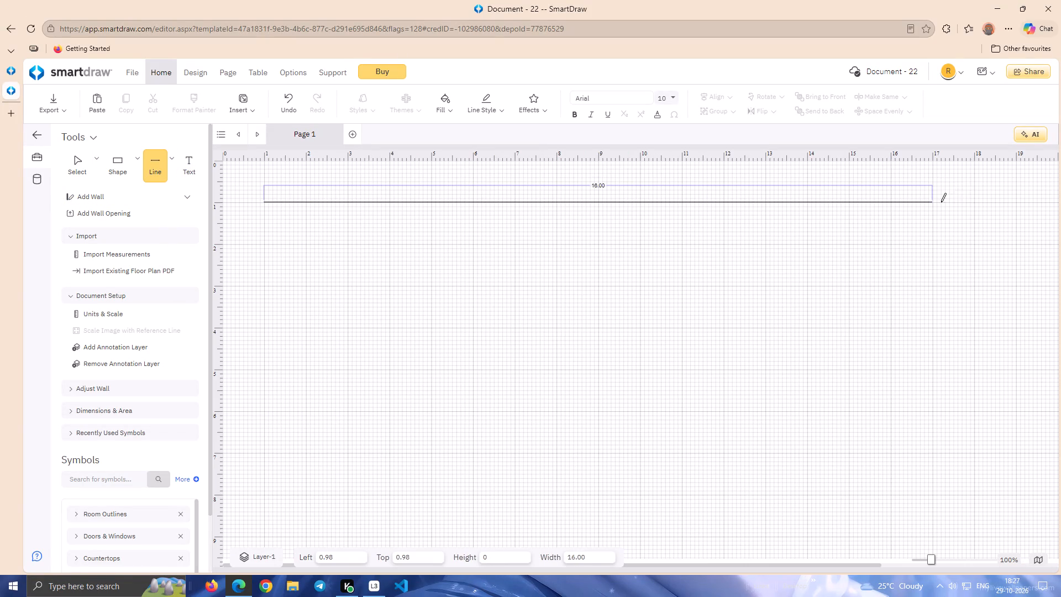
{"action": "left_click_drag", "start_coordinate": [941, 202], "coordinate": [1060, 198]}
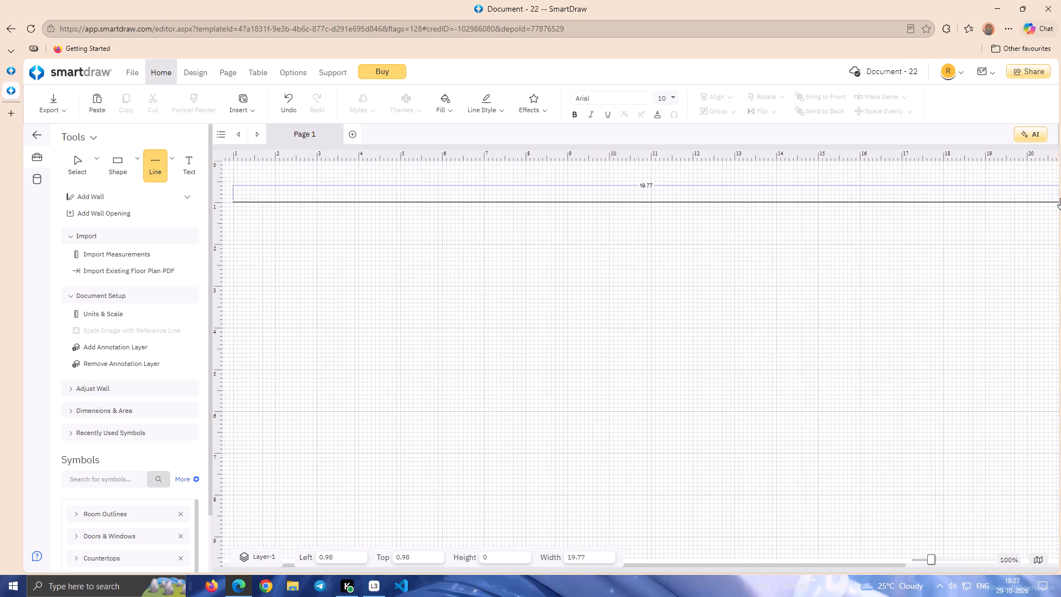
{"action": "left_click_drag", "start_coordinate": [1060, 198], "coordinate": [602, 261]}
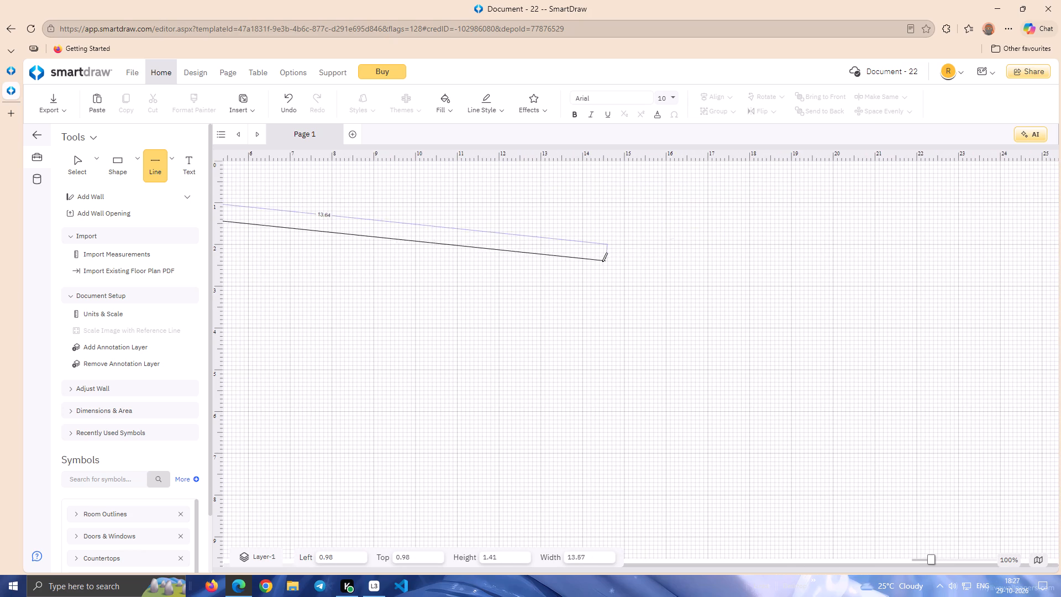
{"action": "left_click_drag", "start_coordinate": [602, 261], "coordinate": [894, 214]}
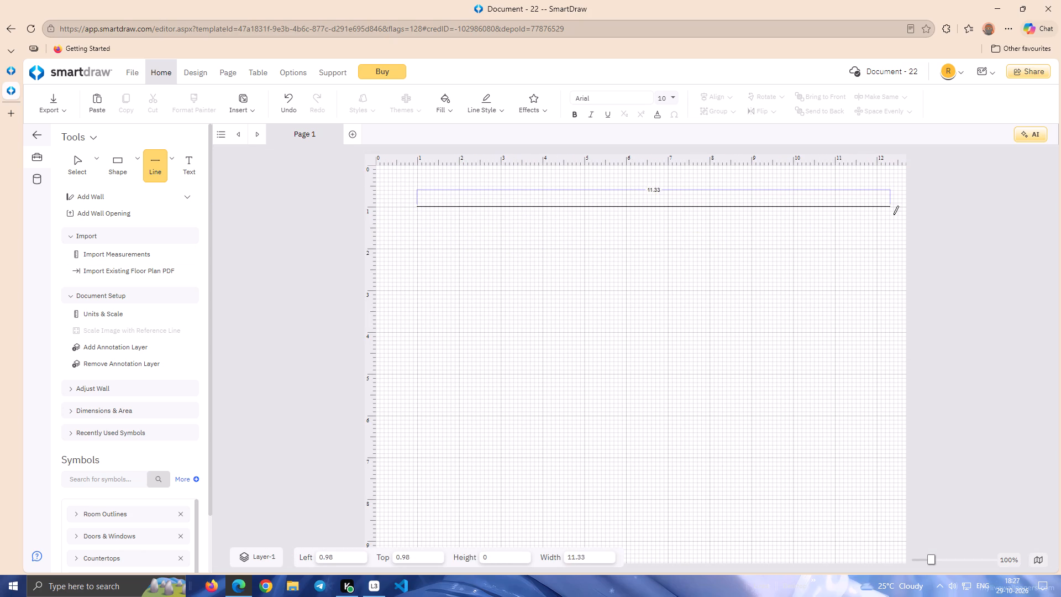
{"action": "left_click_drag", "start_coordinate": [894, 214], "coordinate": [1048, 203]}
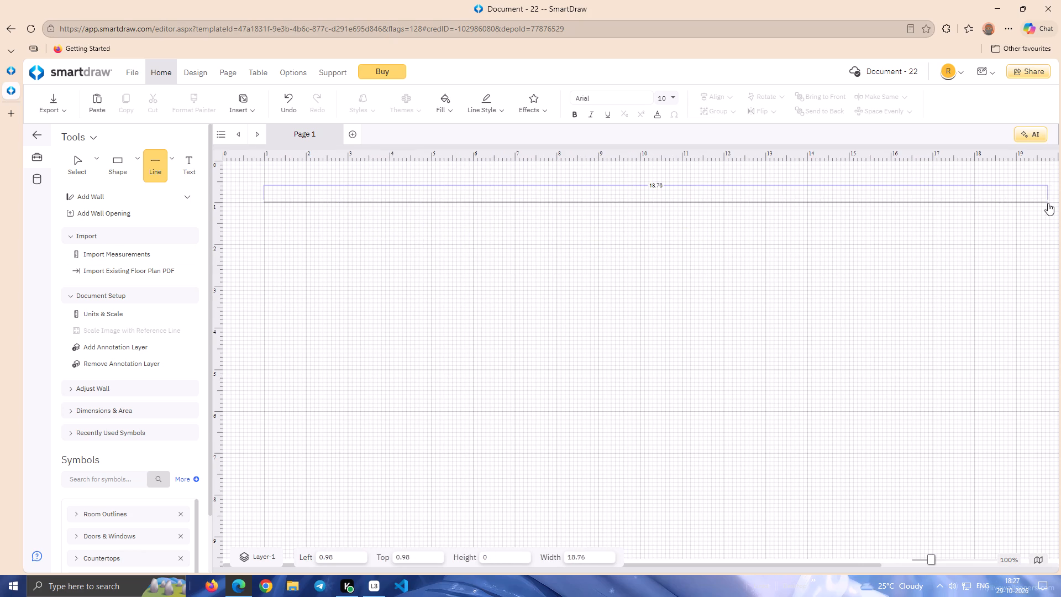
{"action": "left_click_drag", "start_coordinate": [1048, 203], "coordinate": [948, 209]}
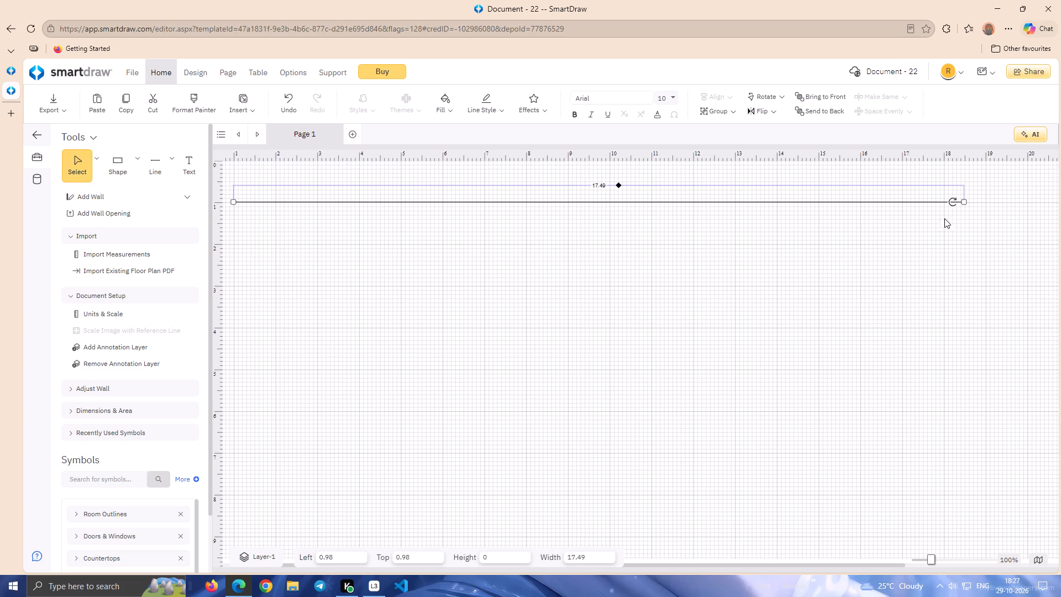
{"action": "left_click", "coordinate": [854, 258]}
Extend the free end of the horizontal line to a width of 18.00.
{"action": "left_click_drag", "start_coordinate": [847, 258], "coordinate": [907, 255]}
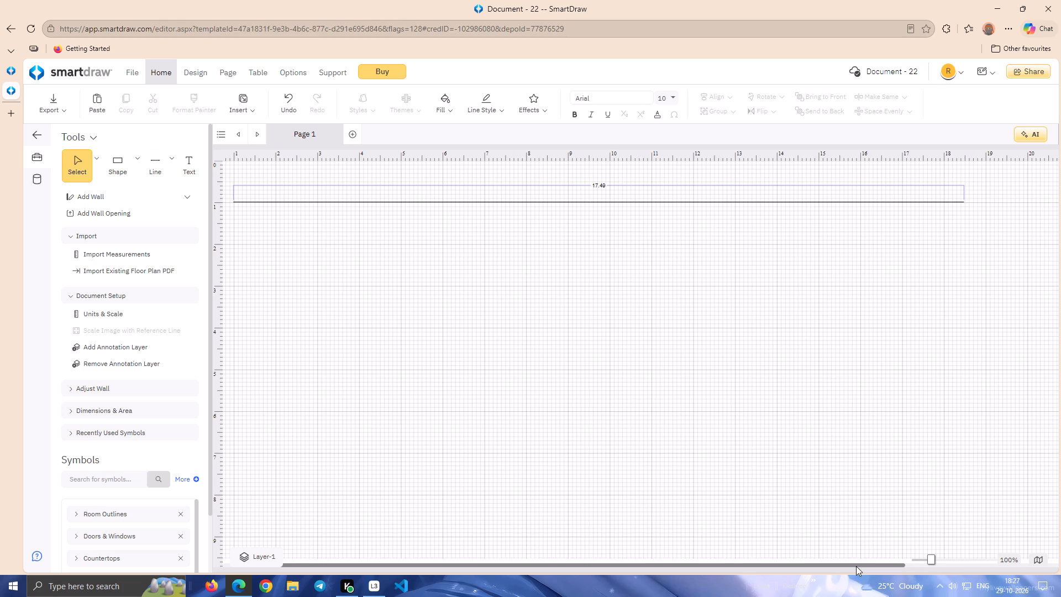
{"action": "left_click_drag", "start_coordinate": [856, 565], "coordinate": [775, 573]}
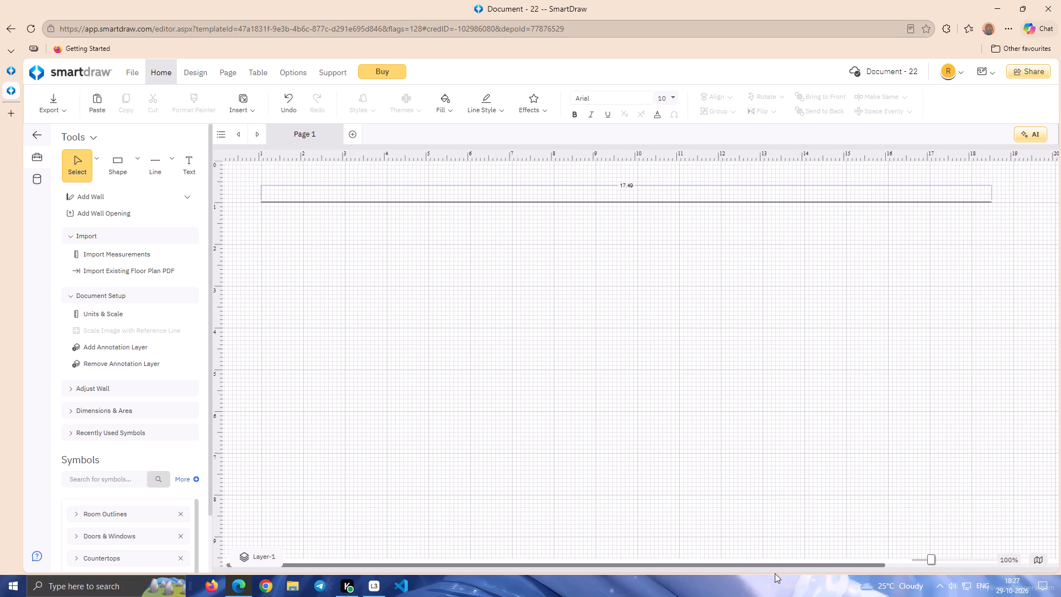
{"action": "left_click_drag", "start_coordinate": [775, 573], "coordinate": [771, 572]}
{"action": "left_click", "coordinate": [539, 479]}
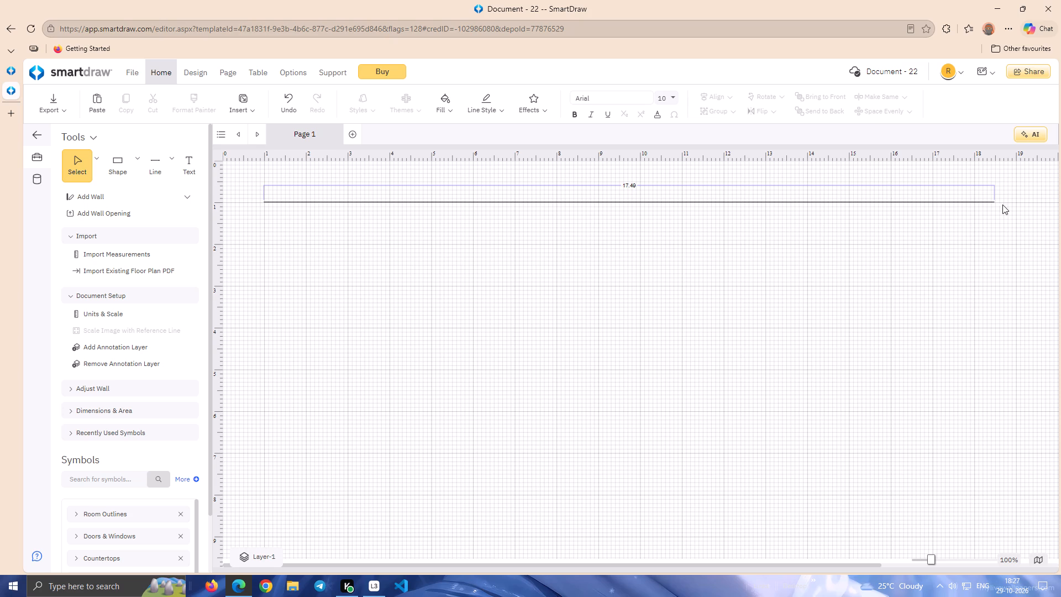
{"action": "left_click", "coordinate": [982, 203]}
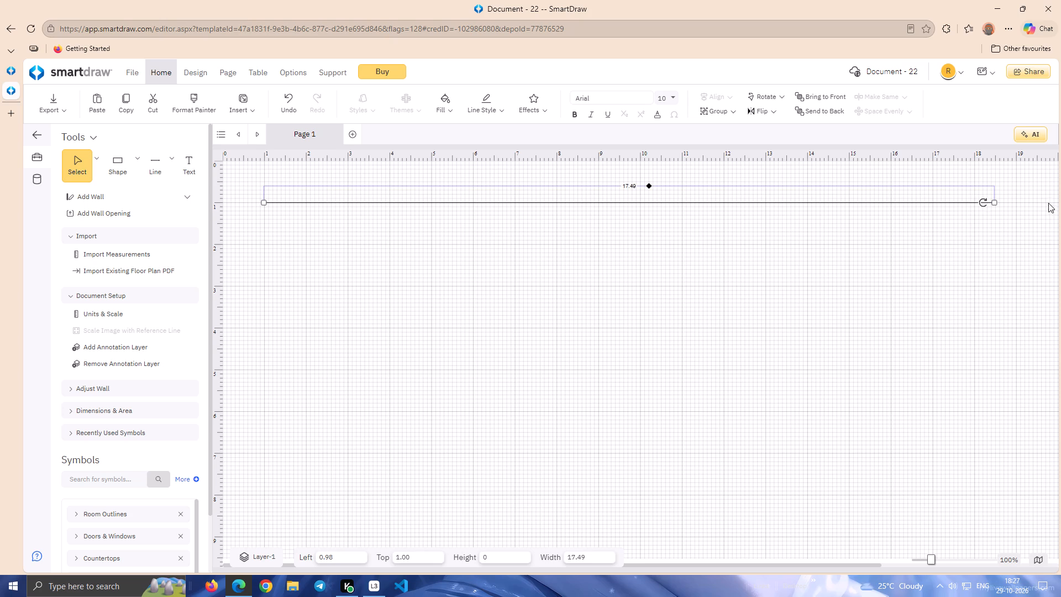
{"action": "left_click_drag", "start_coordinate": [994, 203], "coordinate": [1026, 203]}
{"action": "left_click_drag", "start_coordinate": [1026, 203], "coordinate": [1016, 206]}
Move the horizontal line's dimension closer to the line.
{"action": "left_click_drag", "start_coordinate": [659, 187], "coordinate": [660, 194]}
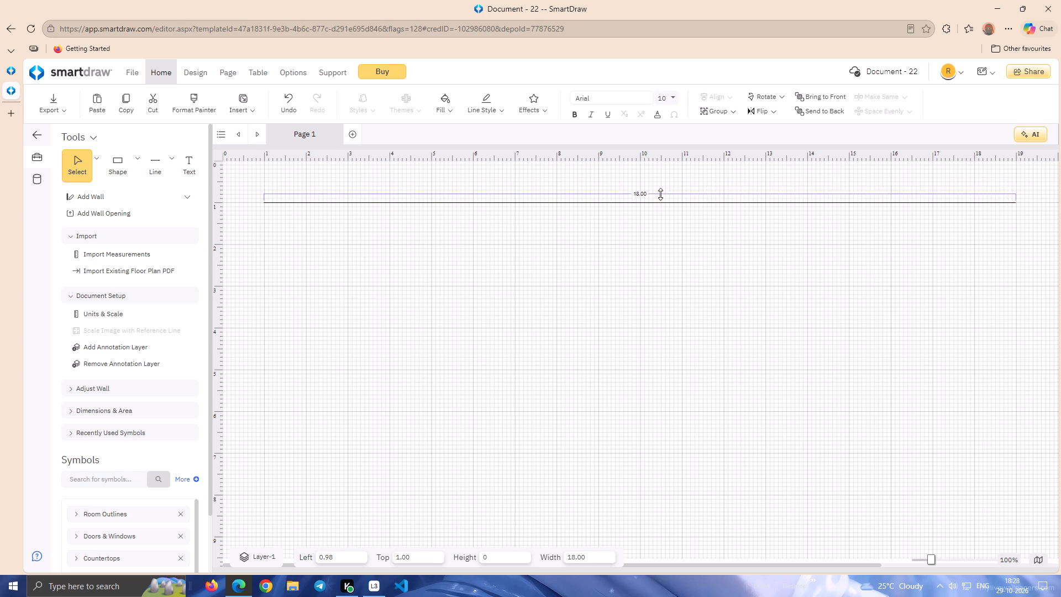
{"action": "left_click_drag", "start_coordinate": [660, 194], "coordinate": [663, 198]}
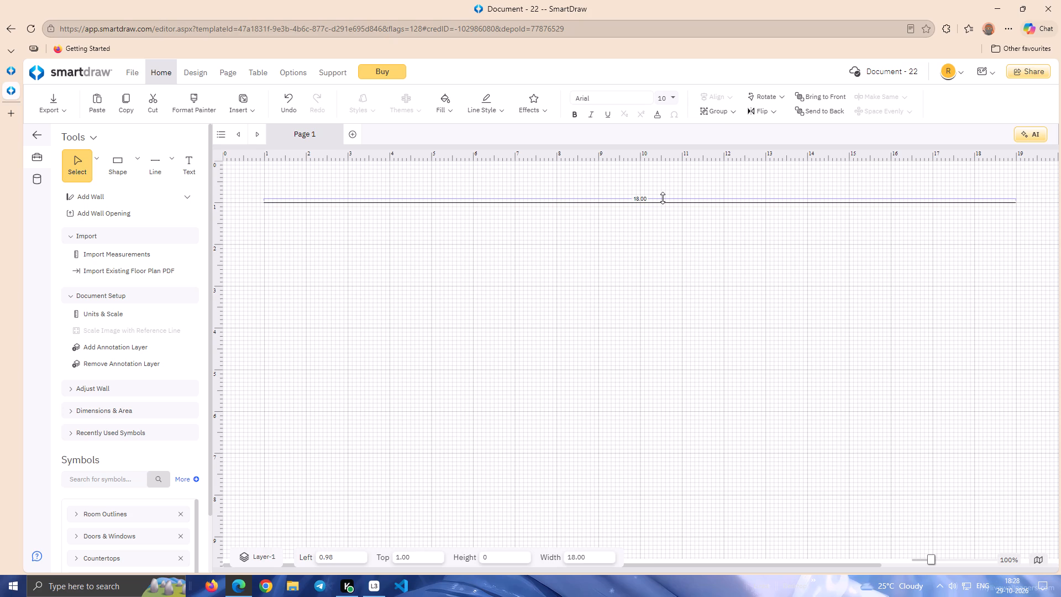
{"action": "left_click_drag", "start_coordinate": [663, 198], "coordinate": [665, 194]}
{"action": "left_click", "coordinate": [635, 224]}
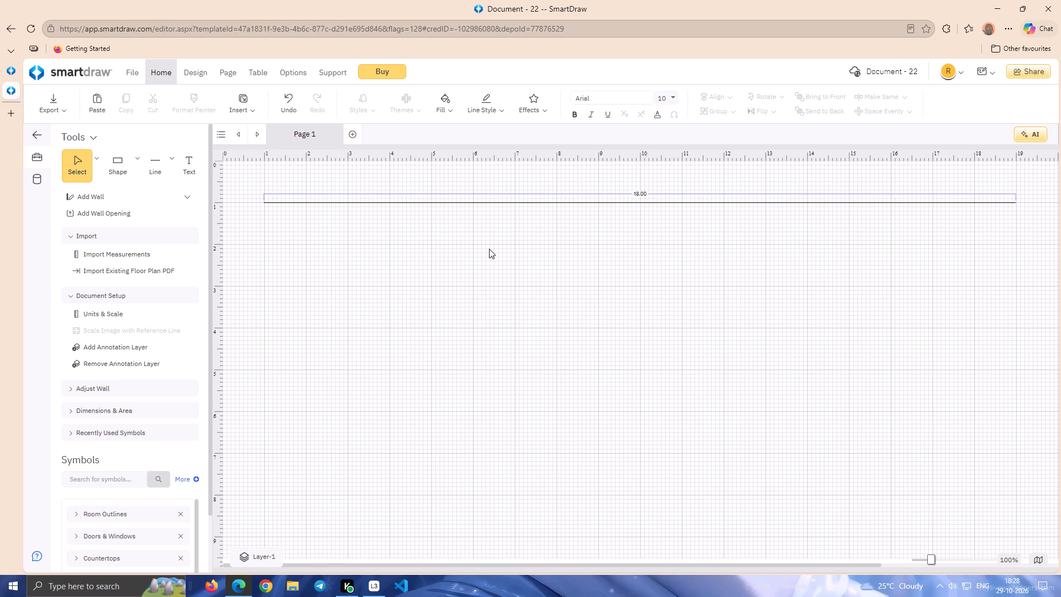
Draw a vertical straight line about 9.35 long downward from the horizontal line's starting end.
{"action": "left_click", "coordinate": [149, 169]}
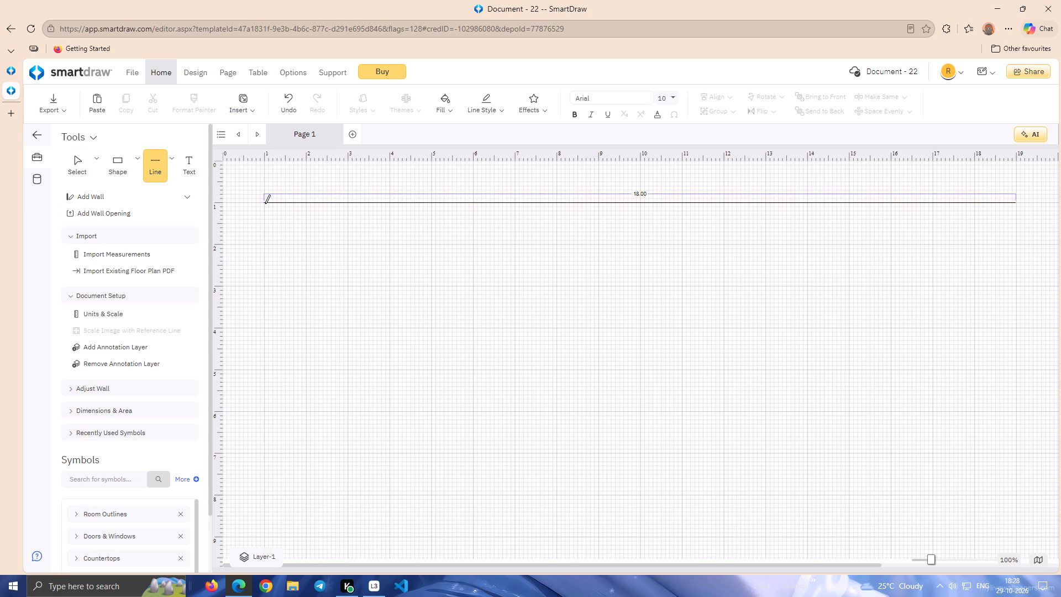
{"action": "left_click_drag", "start_coordinate": [264, 203], "coordinate": [254, 466]}
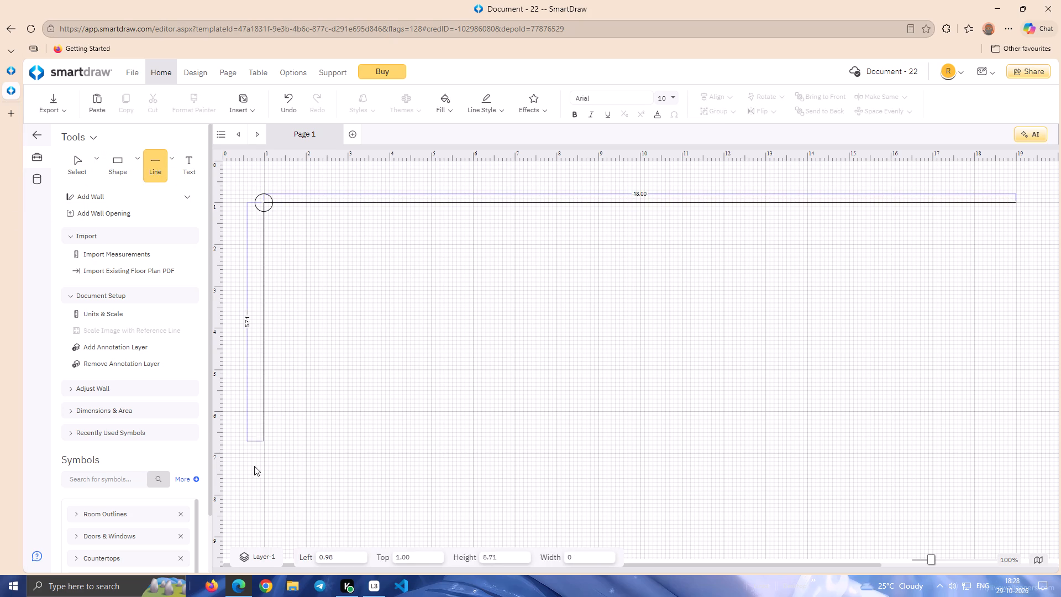
{"action": "left_click_drag", "start_coordinate": [254, 466], "coordinate": [262, 538]}
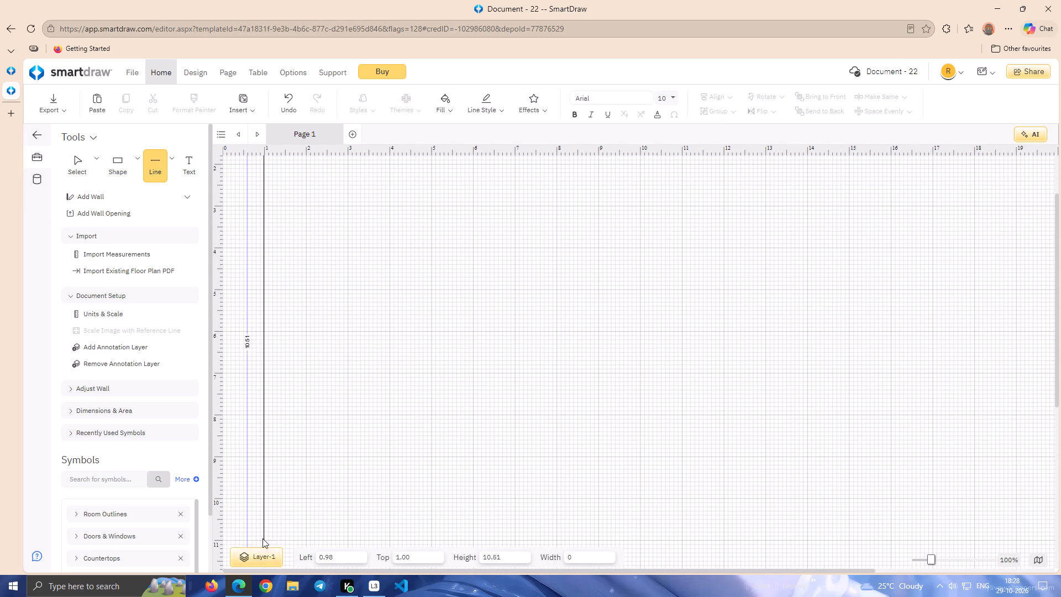
{"action": "left_click_drag", "start_coordinate": [262, 538], "coordinate": [262, 513]}
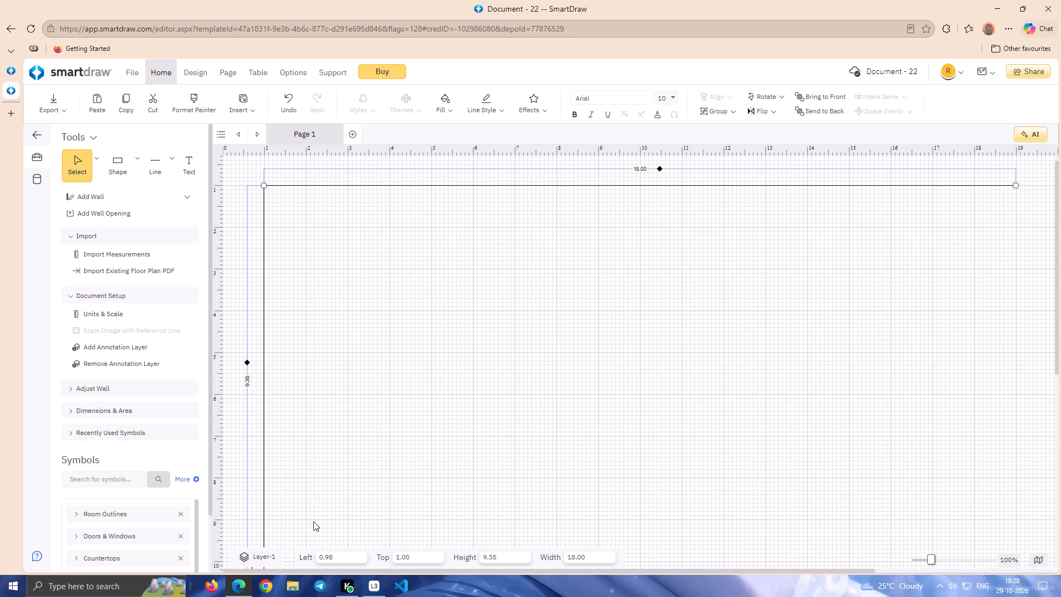
{"action": "left_click", "coordinate": [264, 535]}
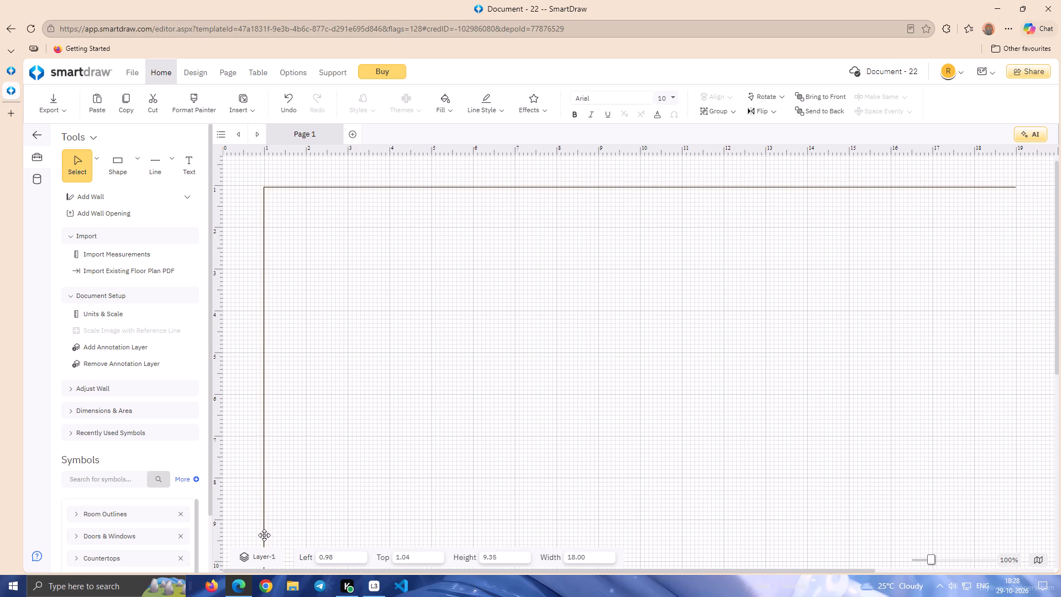
{"action": "left_click", "coordinate": [311, 515]}
{"action": "left_click", "coordinate": [352, 505]}
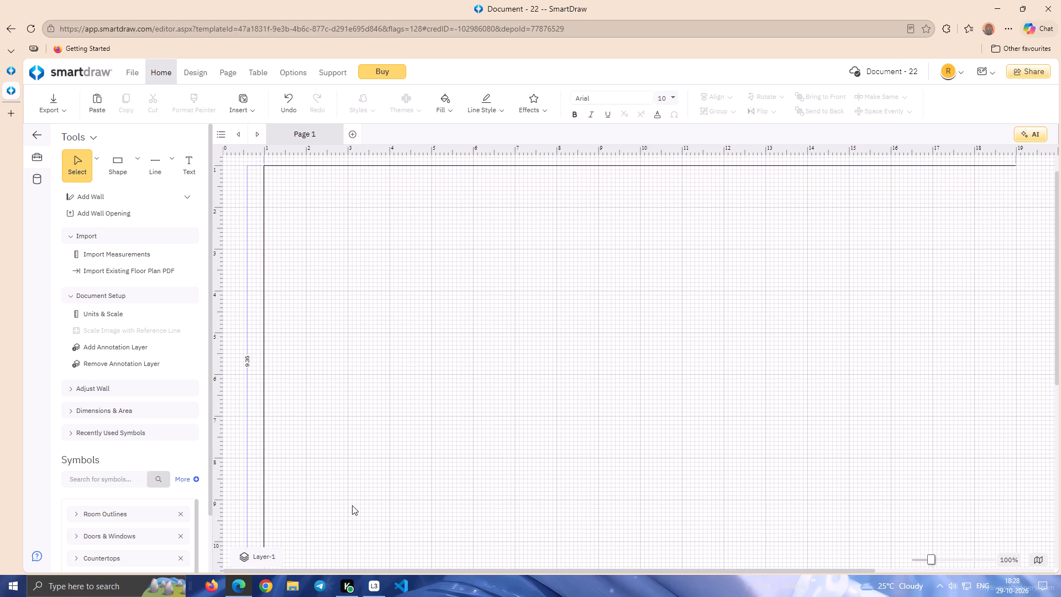
Extend the free end of the top horizontal line to a width of 22.00.
{"action": "key", "text": "Down"}
{"action": "key", "text": "Down"}
{"action": "key", "text": "Down"}
{"action": "key", "text": "Down"}
{"action": "left_click_drag", "start_coordinate": [1059, 364], "coordinate": [1059, 372]}
{"action": "left_click_drag", "start_coordinate": [1057, 373], "coordinate": [1057, 398]}
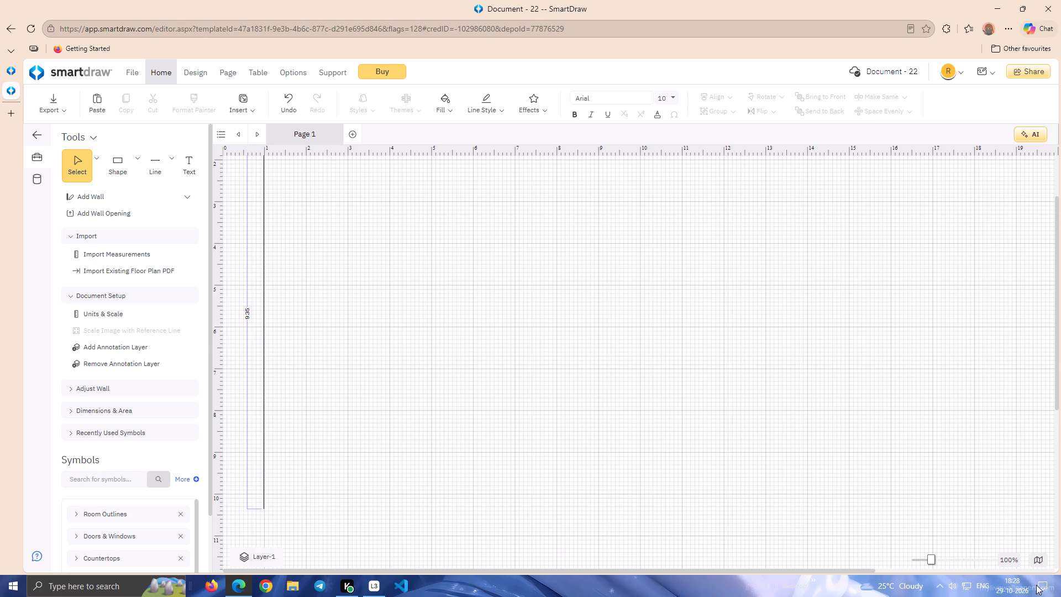
{"action": "left_click", "coordinate": [932, 560]}
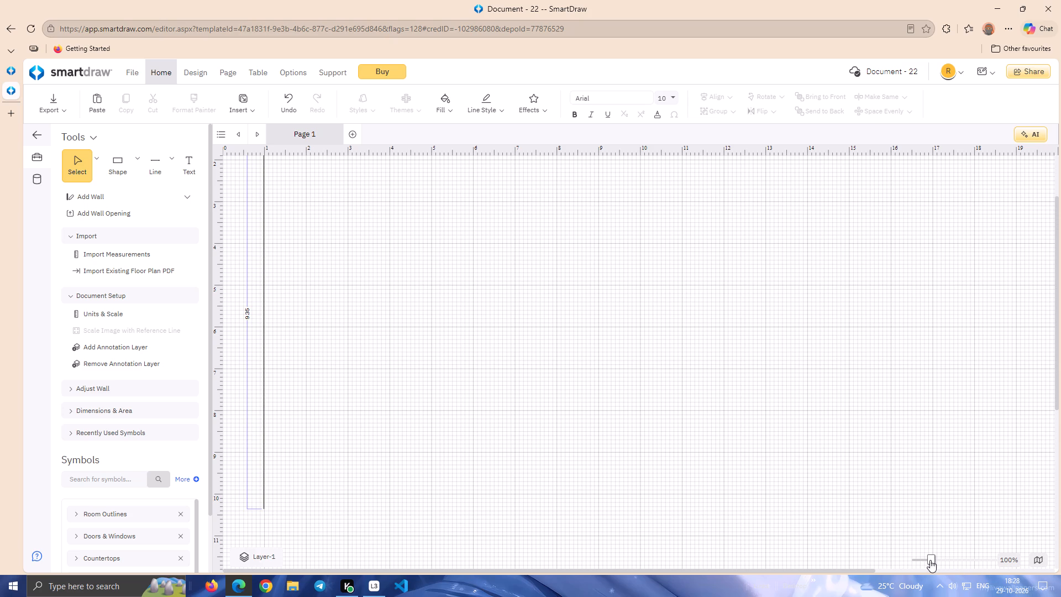
{"action": "key", "text": "Left"}
{"action": "left_click", "coordinate": [930, 560]}
{"action": "left_click", "coordinate": [917, 558]}
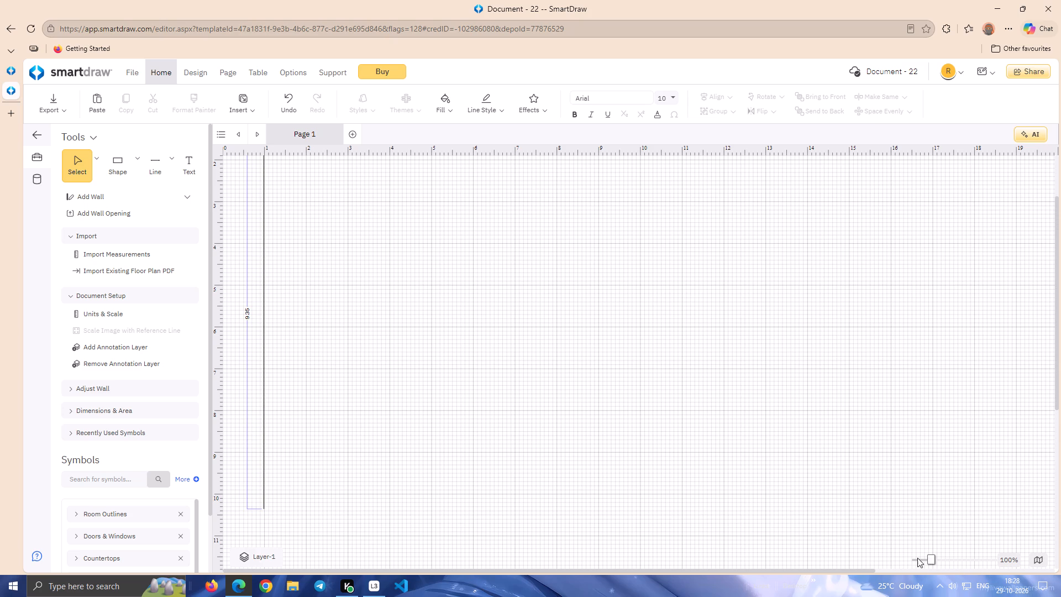
{"action": "left_click", "coordinate": [931, 561]}
{"action": "left_click", "coordinate": [928, 561]}
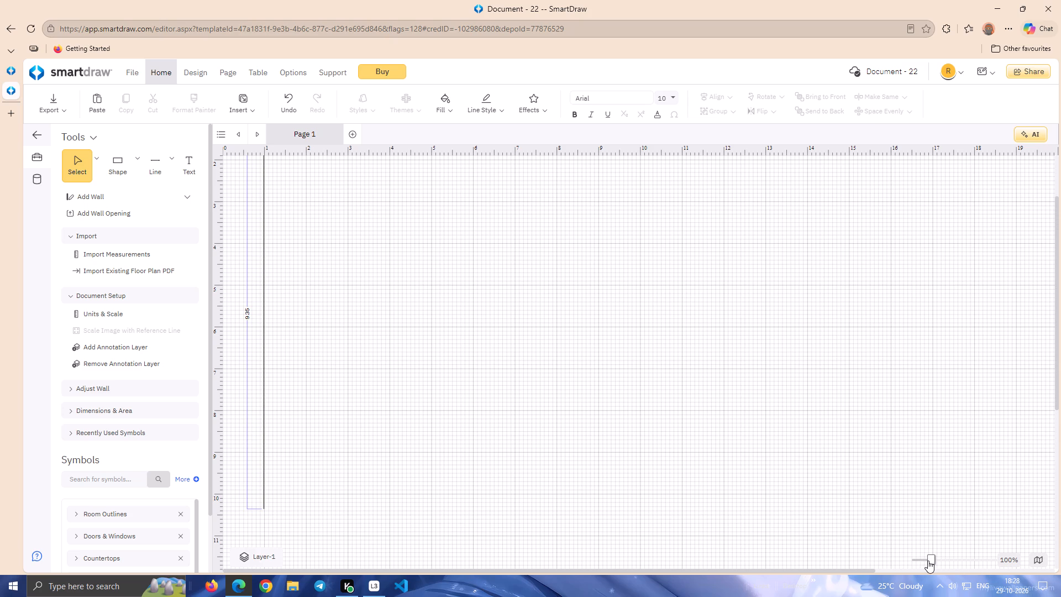
{"action": "left_click", "coordinate": [929, 561]}
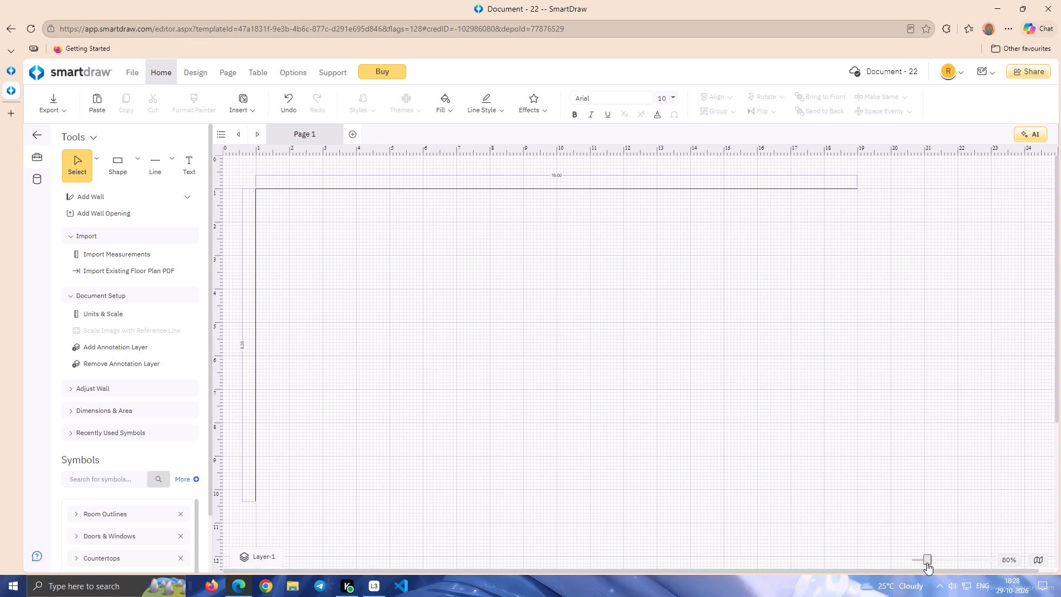
{"action": "left_click", "coordinate": [807, 452]}
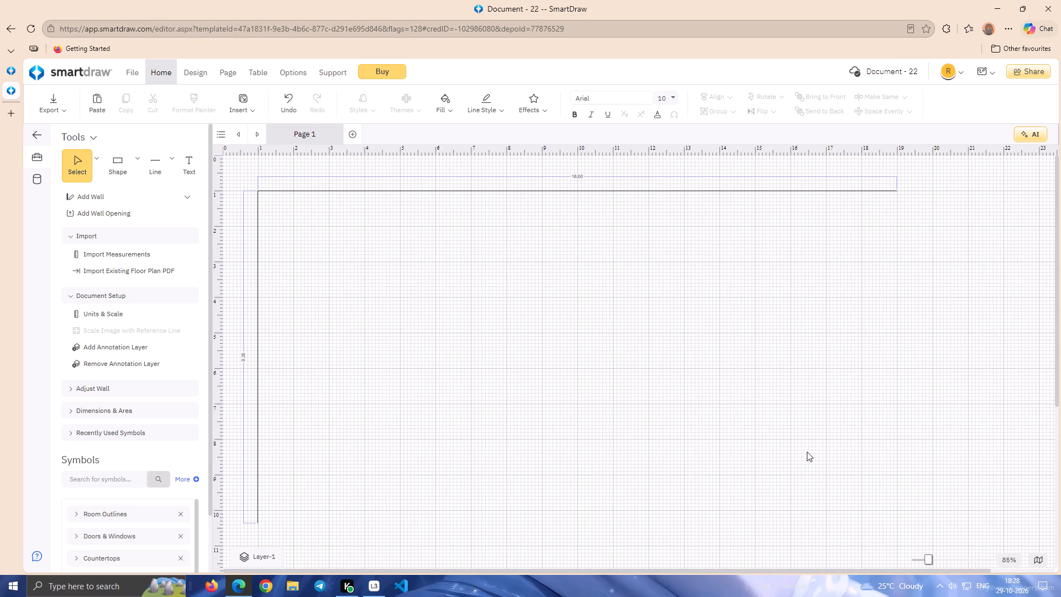
{"action": "left_click", "coordinate": [894, 191]}
{"action": "left_click_drag", "start_coordinate": [899, 191], "coordinate": [1036, 191]}
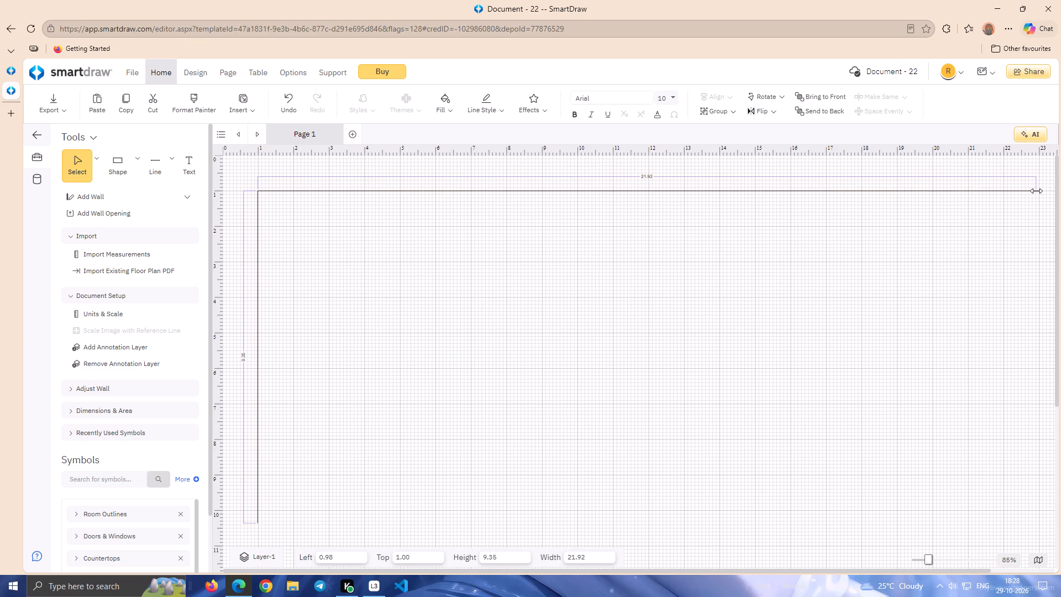
{"action": "left_click_drag", "start_coordinate": [1036, 191], "coordinate": [1038, 192]}
{"action": "left_click", "coordinate": [887, 296]}
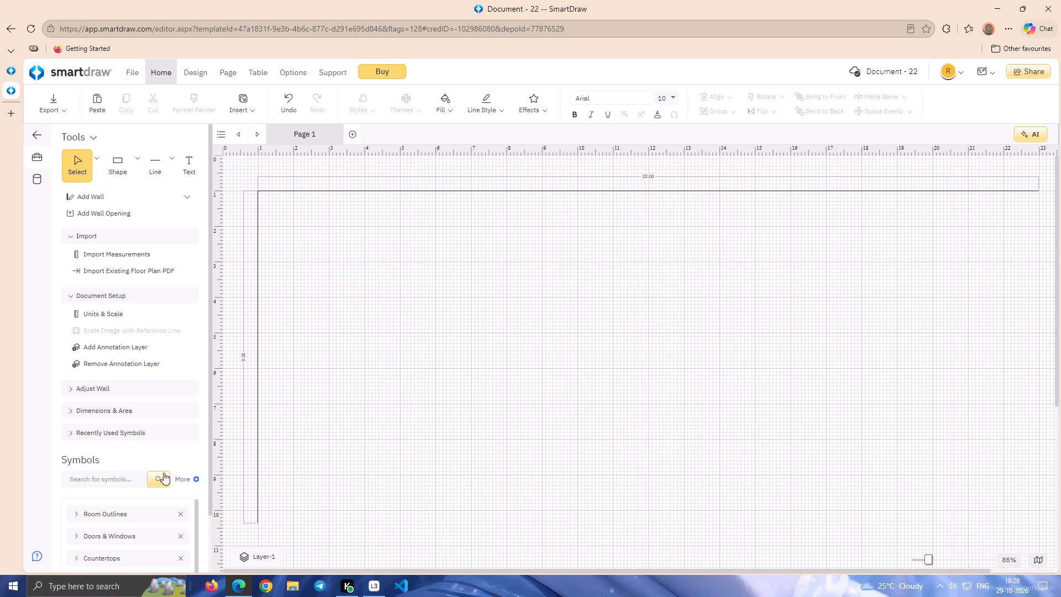
Extend the lower end of the vertical line to a length of about 10.
{"action": "left_click", "coordinate": [257, 519]}
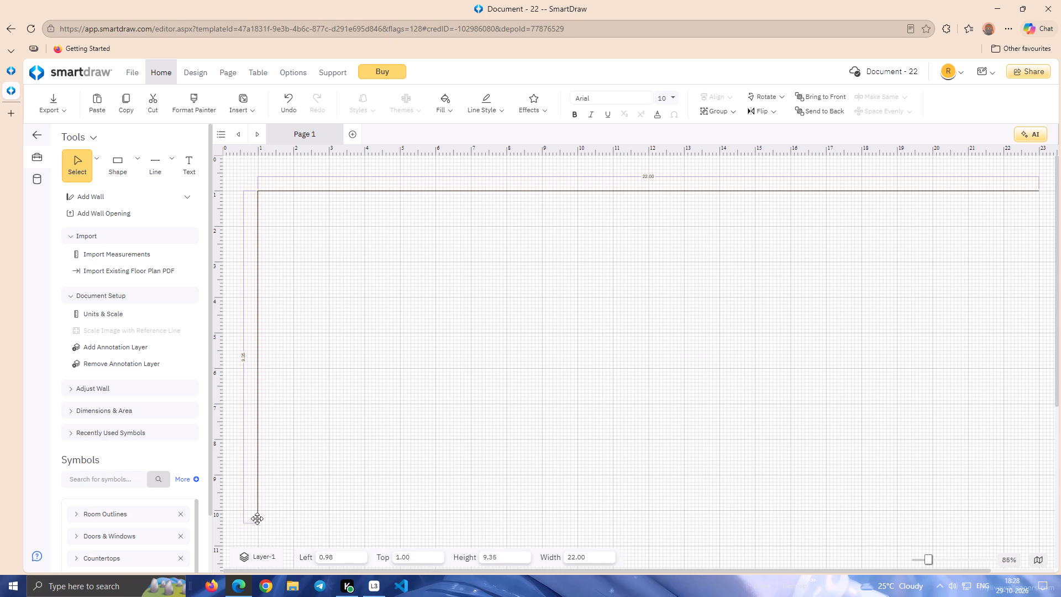
{"action": "left_click_drag", "start_coordinate": [259, 525], "coordinate": [261, 545]}
{"action": "left_click", "coordinate": [288, 519]}
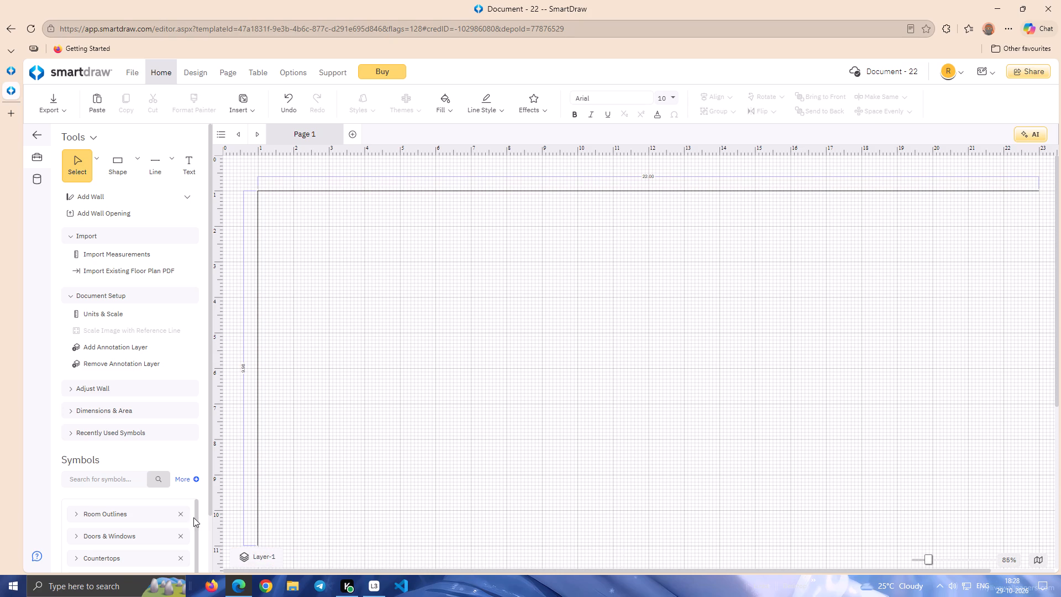
{"action": "left_click", "coordinate": [271, 554]}
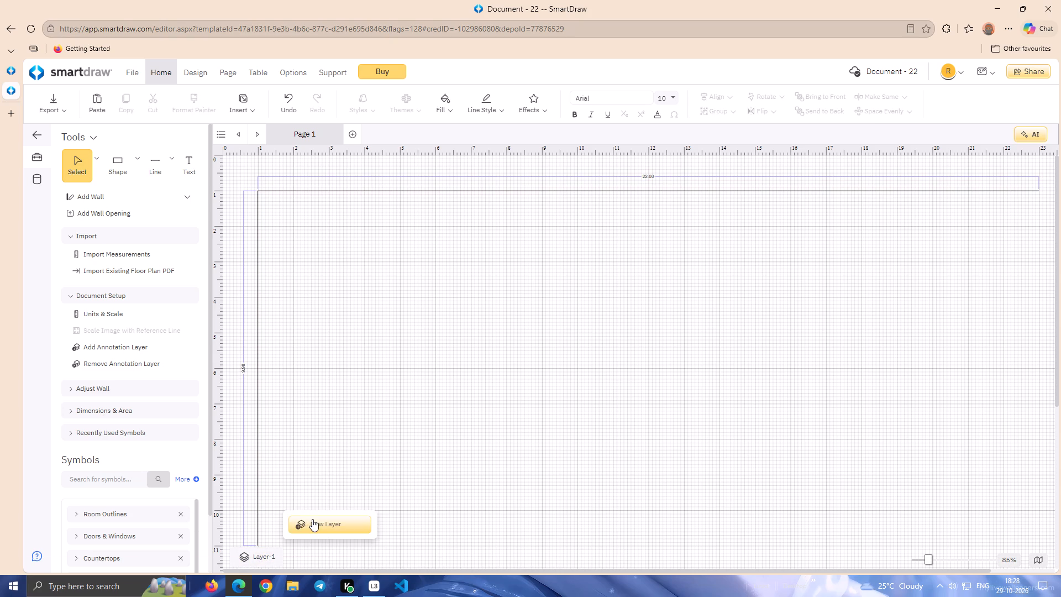
{"action": "left_click", "coordinate": [330, 475]}
Draw a horizontal line 22.00 long from the lower end of the vertical line as the outline's bottom edge.
{"action": "left_click", "coordinate": [150, 164]}
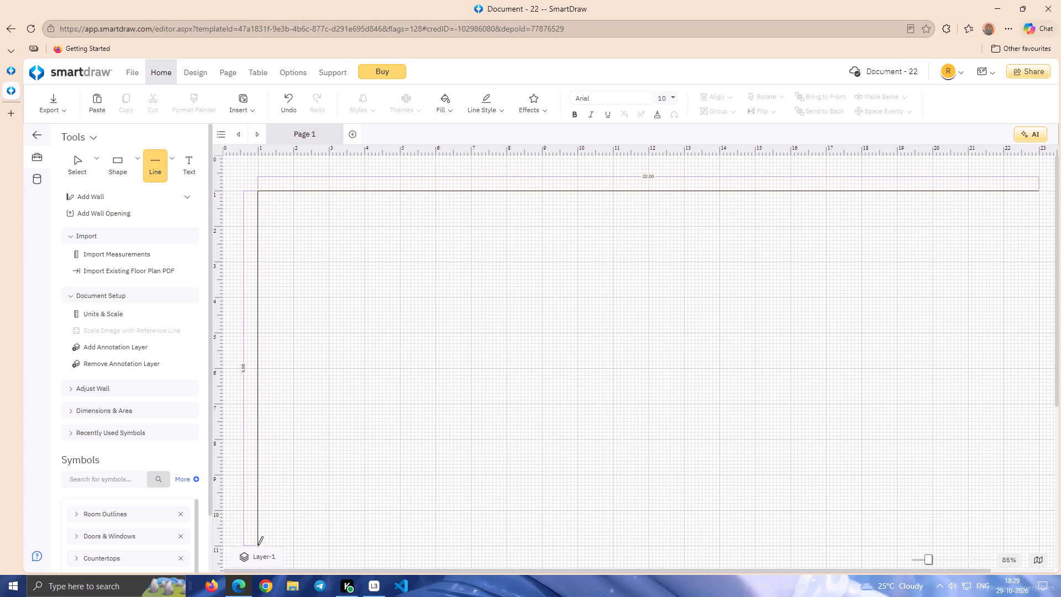
{"action": "left_click_drag", "start_coordinate": [258, 545], "coordinate": [984, 537]}
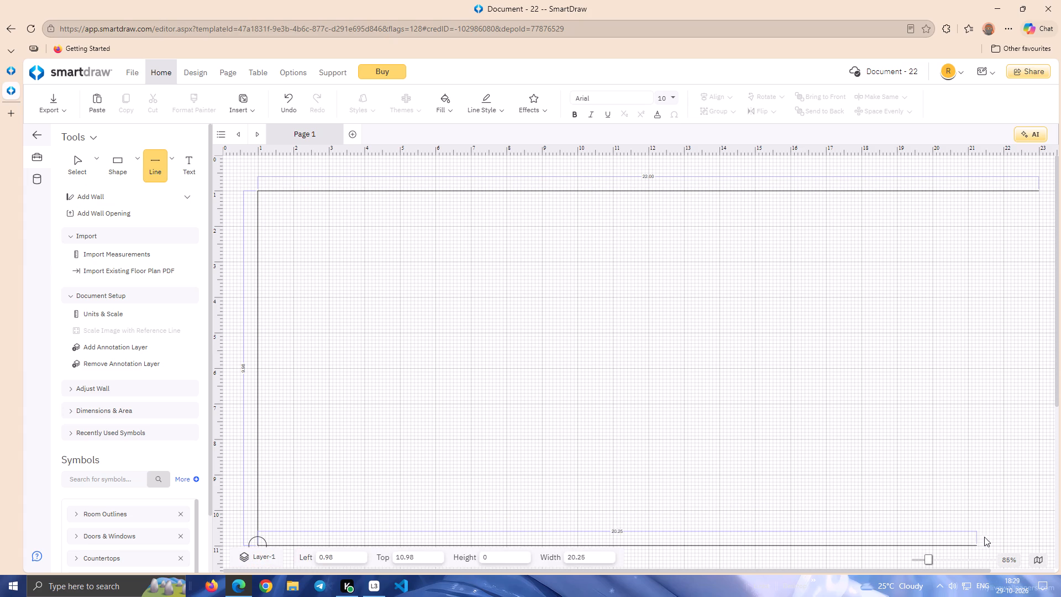
{"action": "left_click_drag", "start_coordinate": [984, 537], "coordinate": [1038, 537]}
{"action": "left_click", "coordinate": [422, 460]}
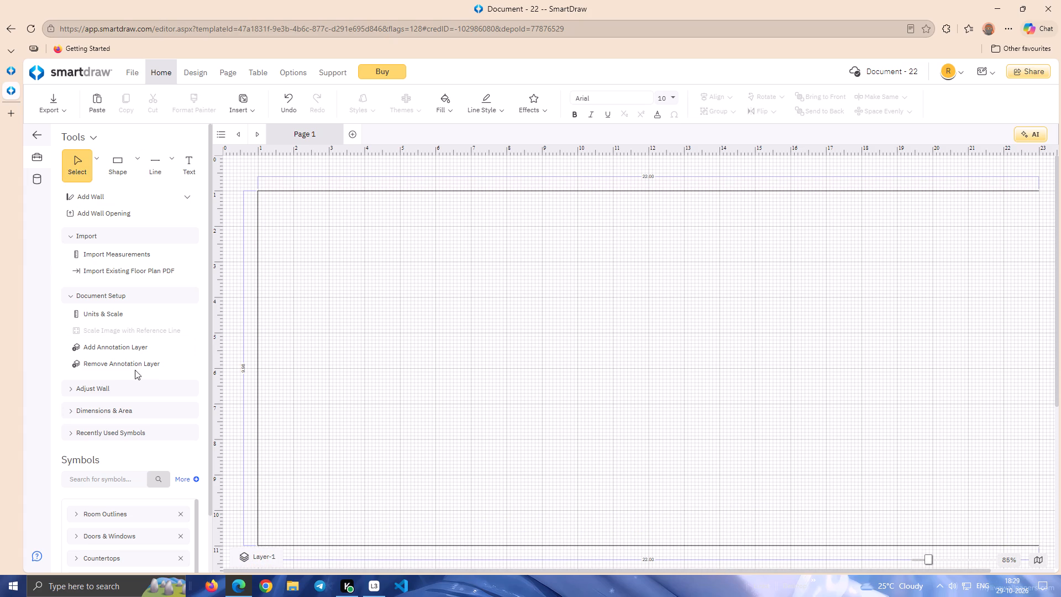
Close the outline with a vertical line about 10 long between the free ends of the bottom and top edges.
{"action": "left_click", "coordinate": [161, 158]}
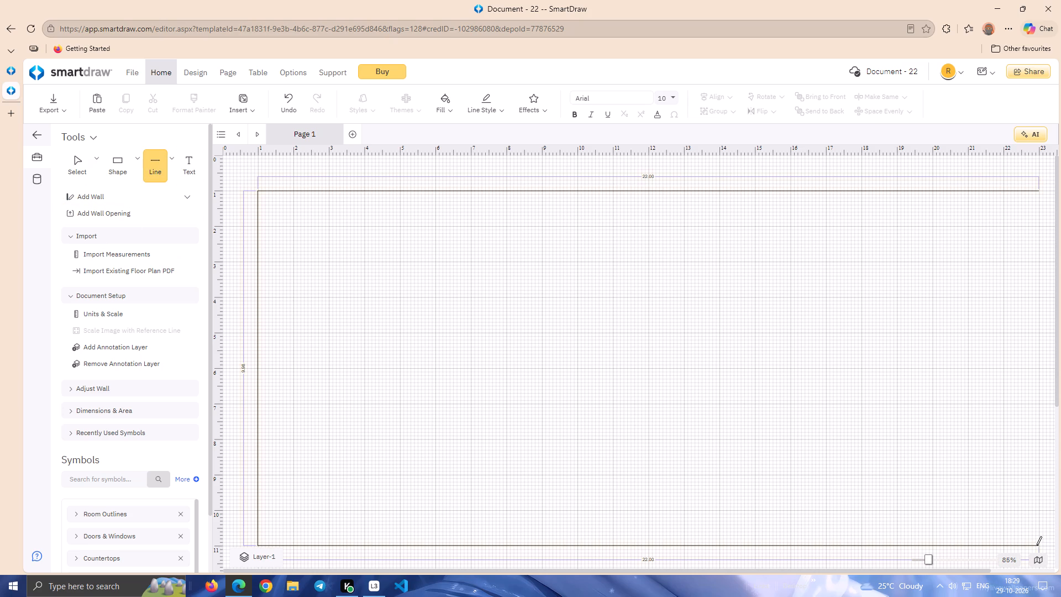
{"action": "left_click_drag", "start_coordinate": [1037, 545], "coordinate": [1040, 188]}
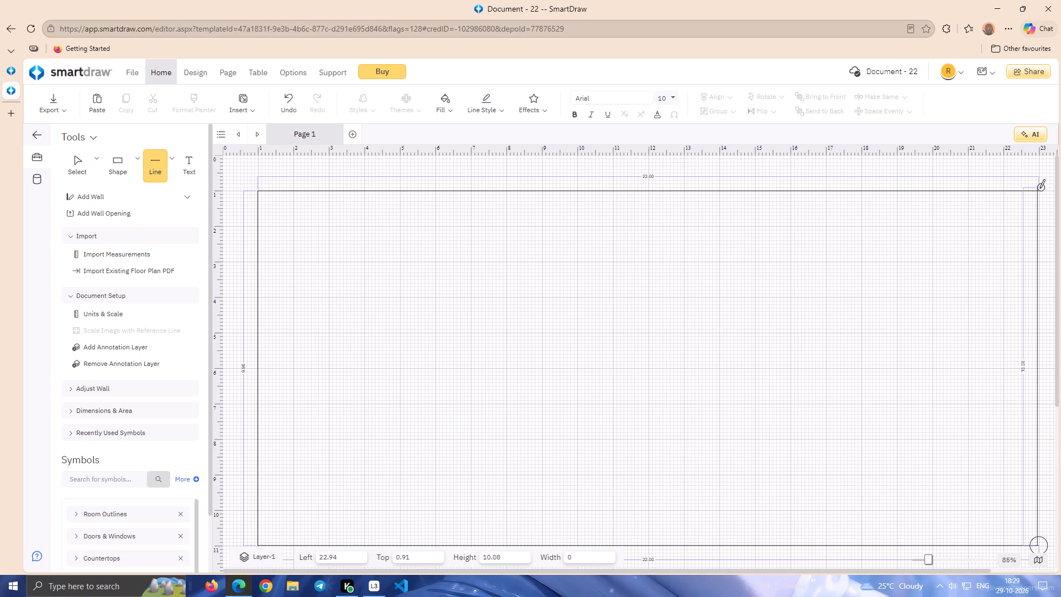
{"action": "left_click_drag", "start_coordinate": [1040, 188], "coordinate": [1039, 191]}
{"action": "left_click", "coordinate": [995, 249]}
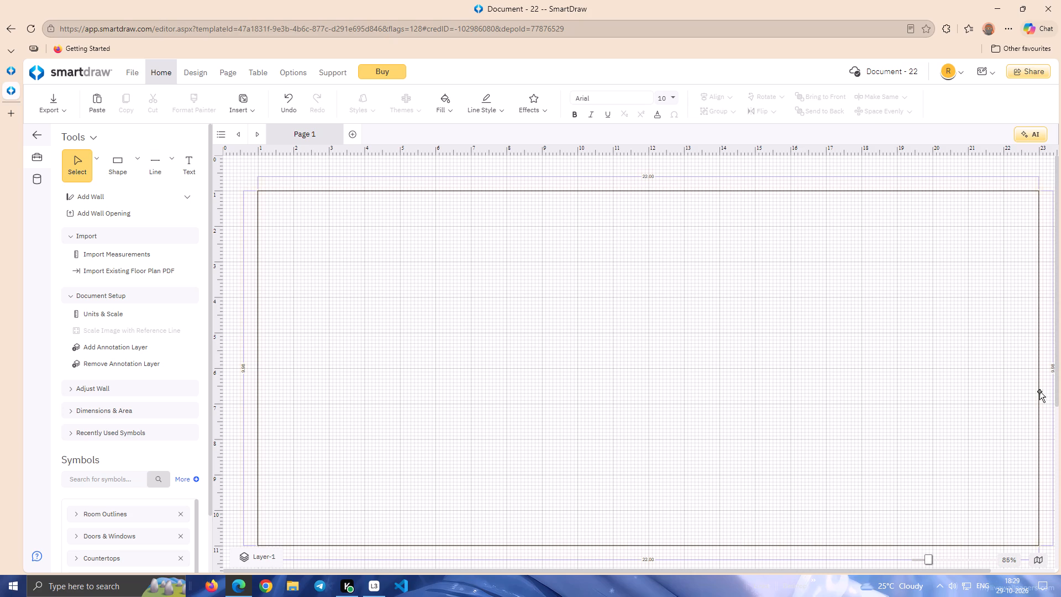
Move the dimension of the outline's right side closer to its line.
{"action": "left_click", "coordinate": [1038, 392]}
{"action": "left_click", "coordinate": [1052, 350]}
{"action": "left_click_drag", "start_coordinate": [879, 572], "coordinate": [928, 559]}
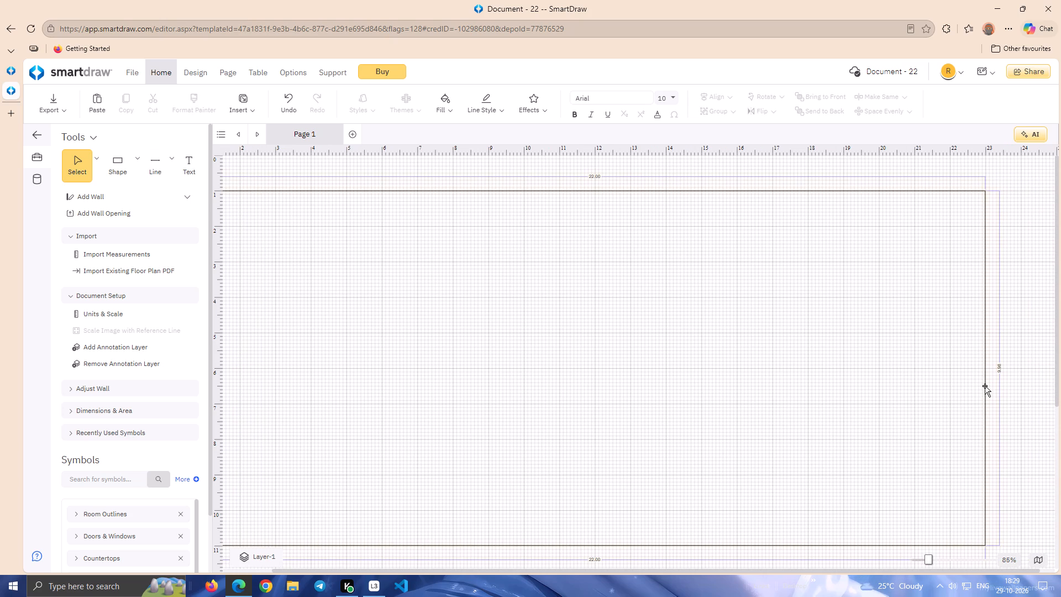
{"action": "left_click", "coordinate": [985, 386]}
{"action": "left_click_drag", "start_coordinate": [1000, 351], "coordinate": [995, 356]}
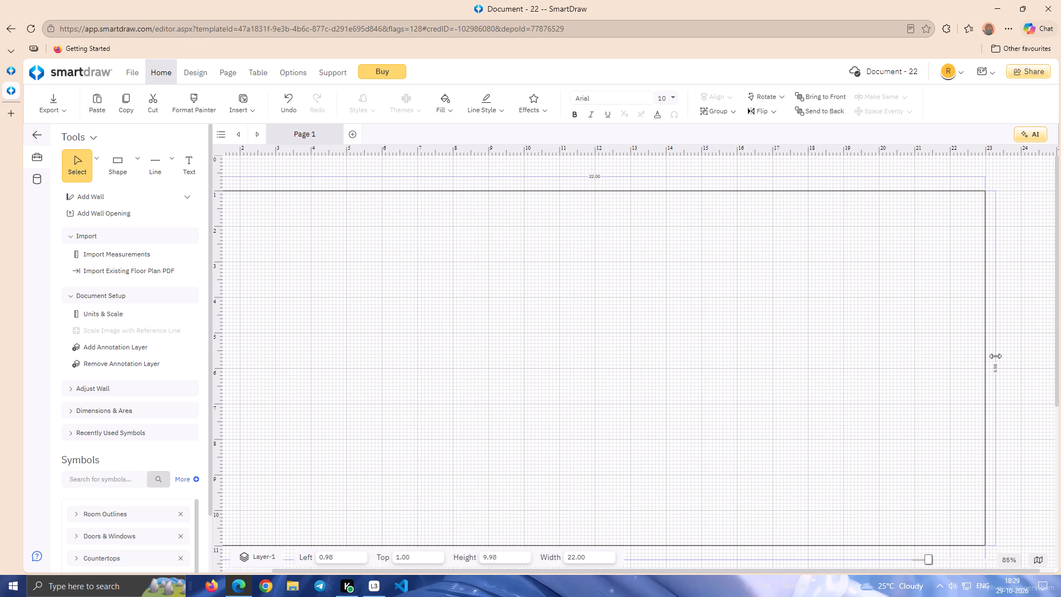
{"action": "left_click_drag", "start_coordinate": [995, 356], "coordinate": [992, 360]}
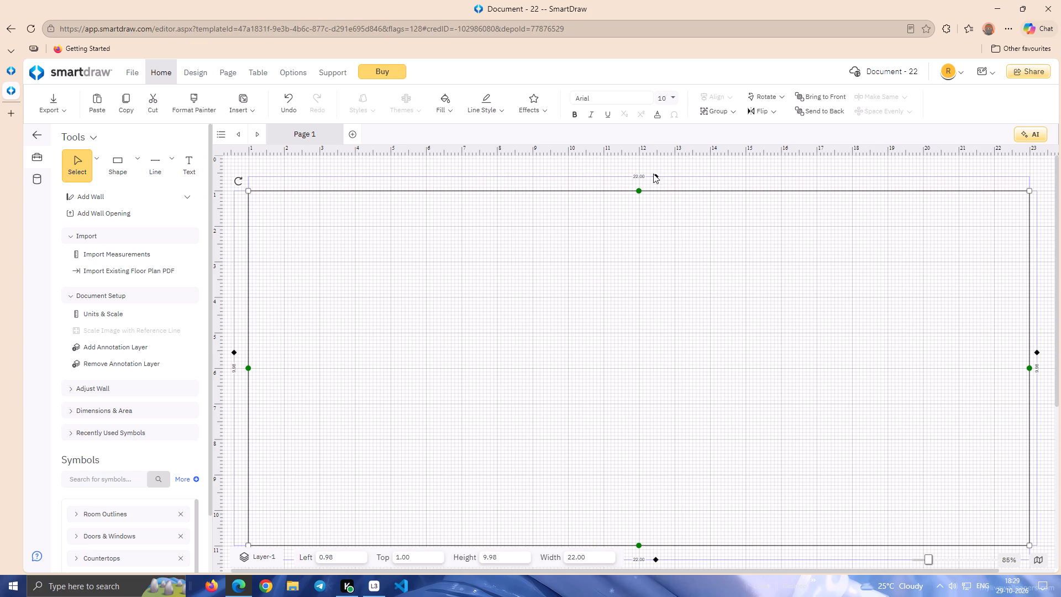
Move the dimensions of the outline's top edge and left side closer to their lines.
{"action": "left_click_drag", "start_coordinate": [657, 178], "coordinate": [661, 183]}
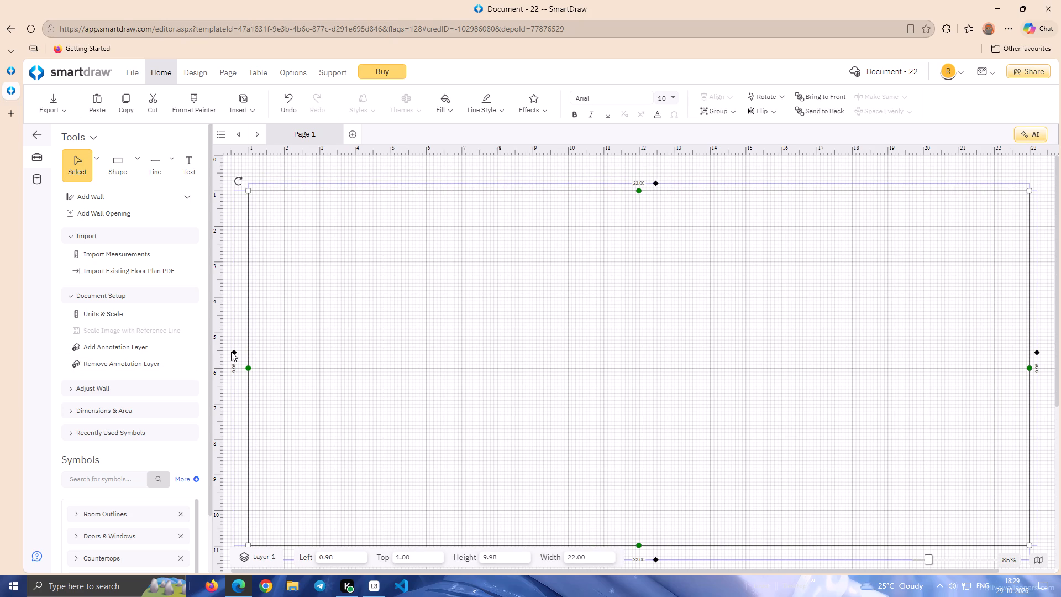
{"action": "left_click_drag", "start_coordinate": [234, 353], "coordinate": [239, 353]}
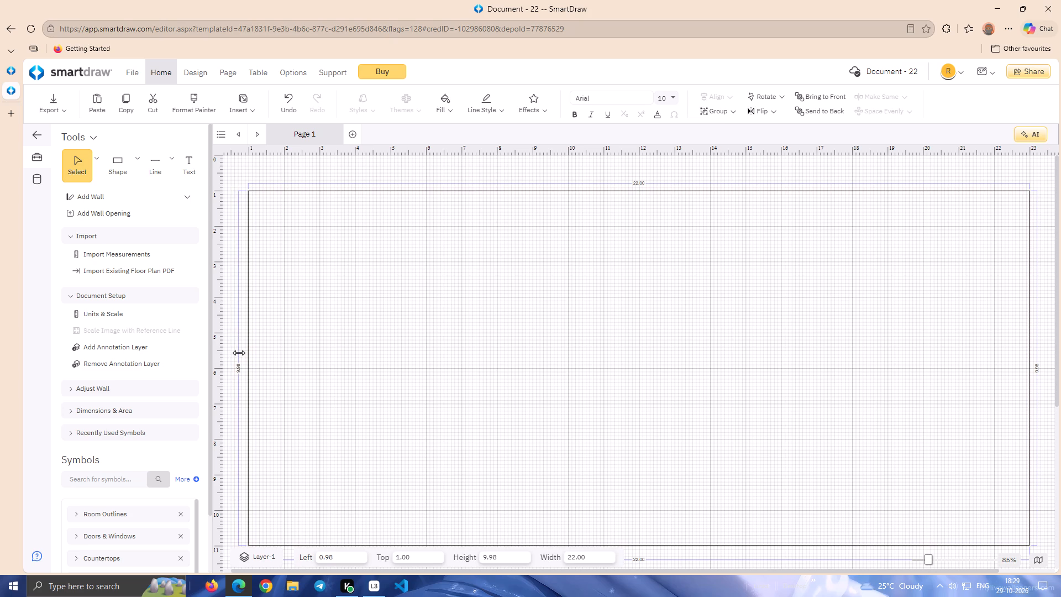
{"action": "left_click_drag", "start_coordinate": [239, 353], "coordinate": [239, 352]}
{"action": "left_click_drag", "start_coordinate": [239, 352], "coordinate": [242, 350]}
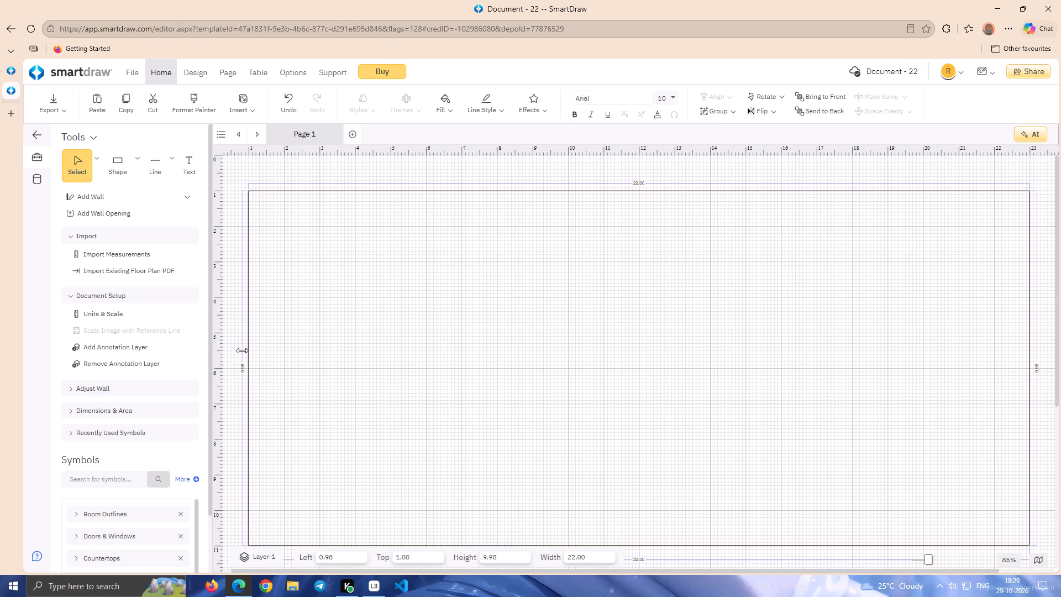
{"action": "left_click_drag", "start_coordinate": [242, 350], "coordinate": [241, 351]}
Move the bottom edge's dimension close to its line and bring the right side's dimension slightly nearer.
{"action": "left_click_drag", "start_coordinate": [654, 559], "coordinate": [655, 551]}
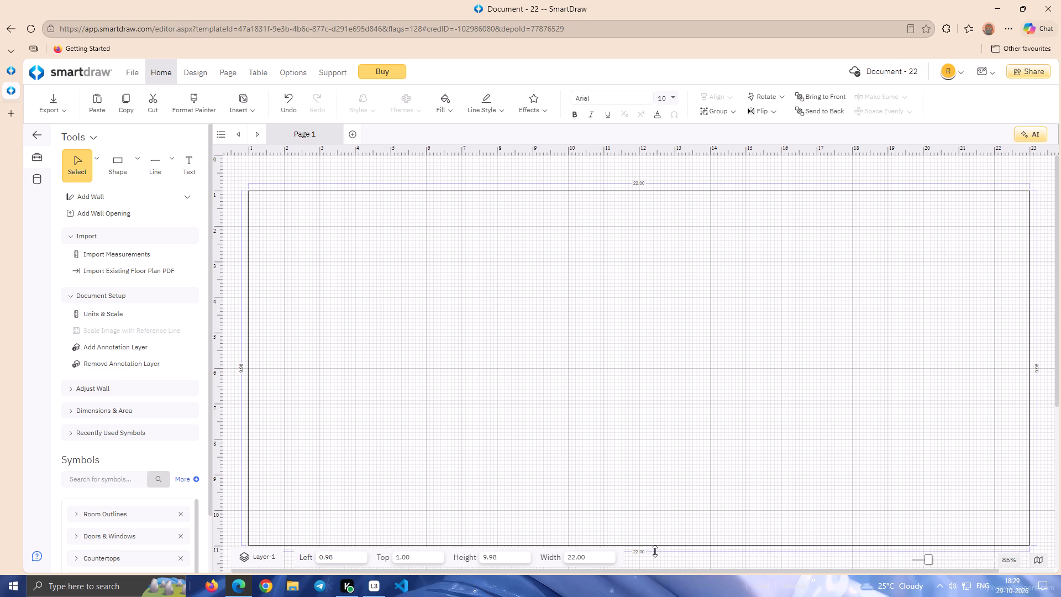
{"action": "left_click_drag", "start_coordinate": [655, 551], "coordinate": [657, 551]}
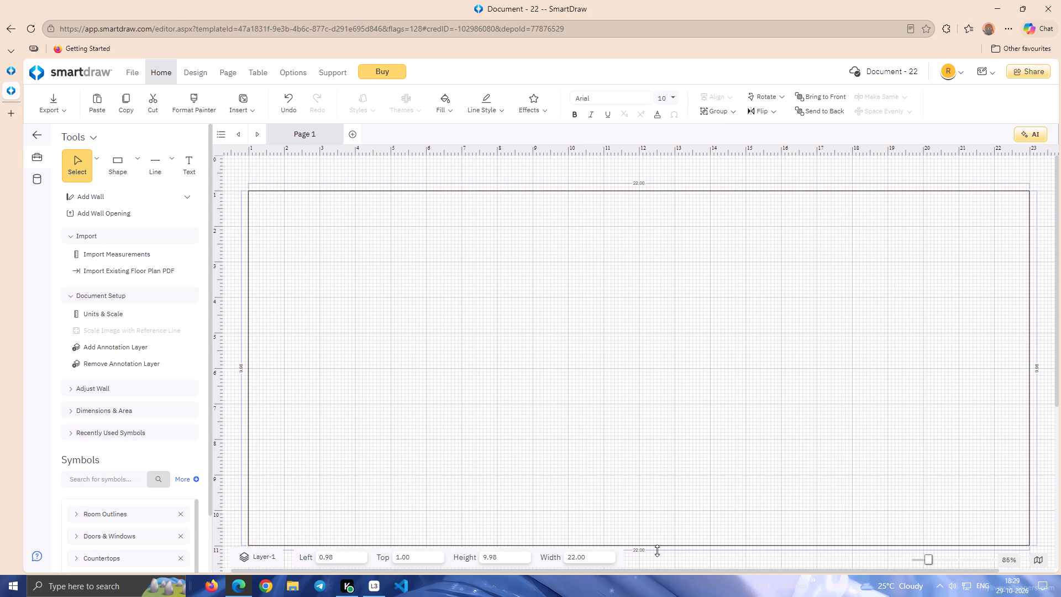
{"action": "left_click_drag", "start_coordinate": [657, 551], "coordinate": [658, 552]}
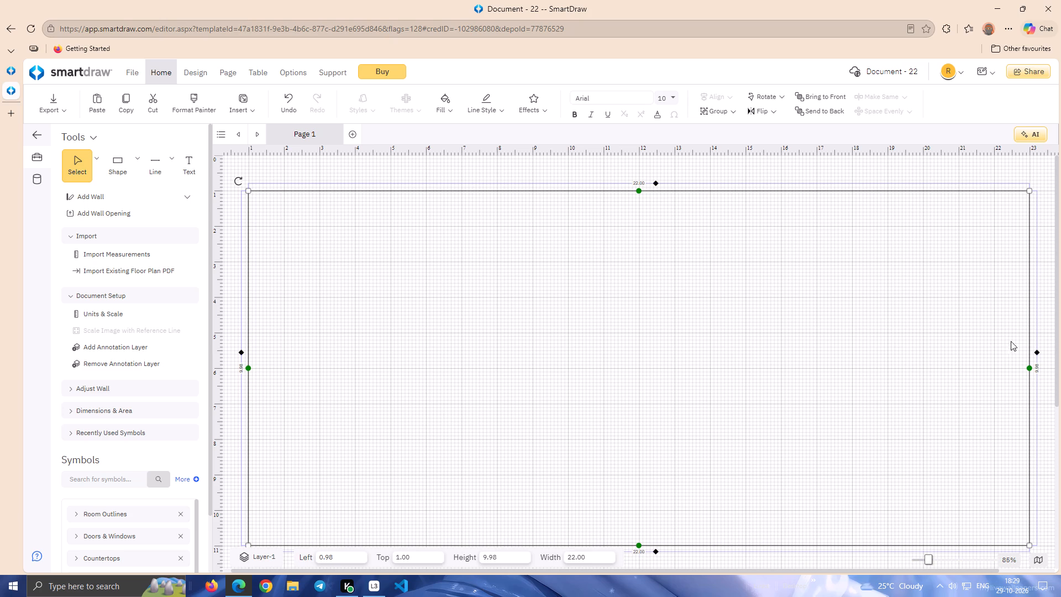
{"action": "left_click", "coordinate": [1036, 353]}
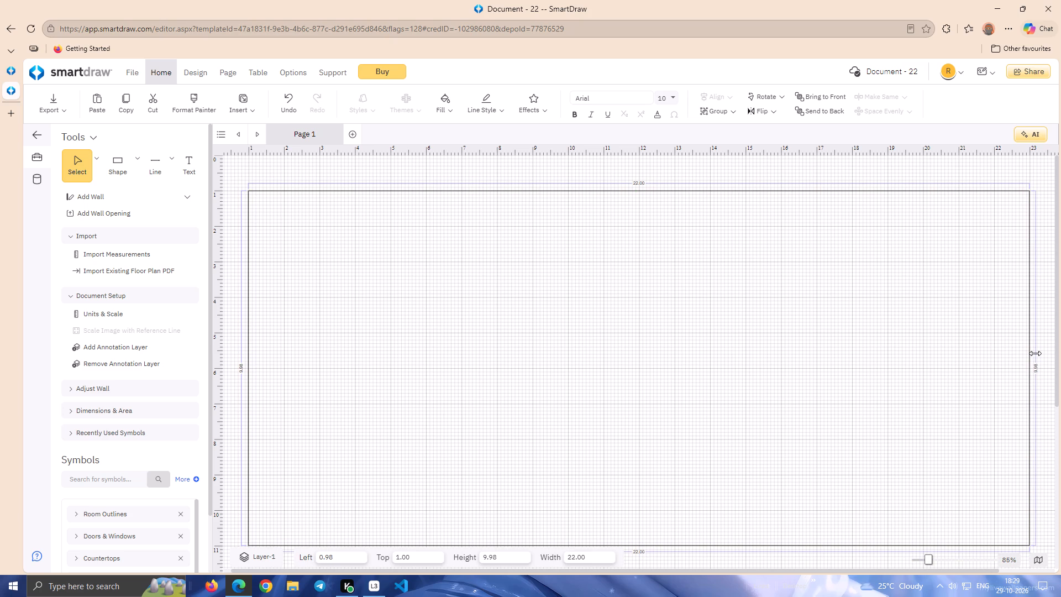
{"action": "left_click", "coordinate": [887, 405]}
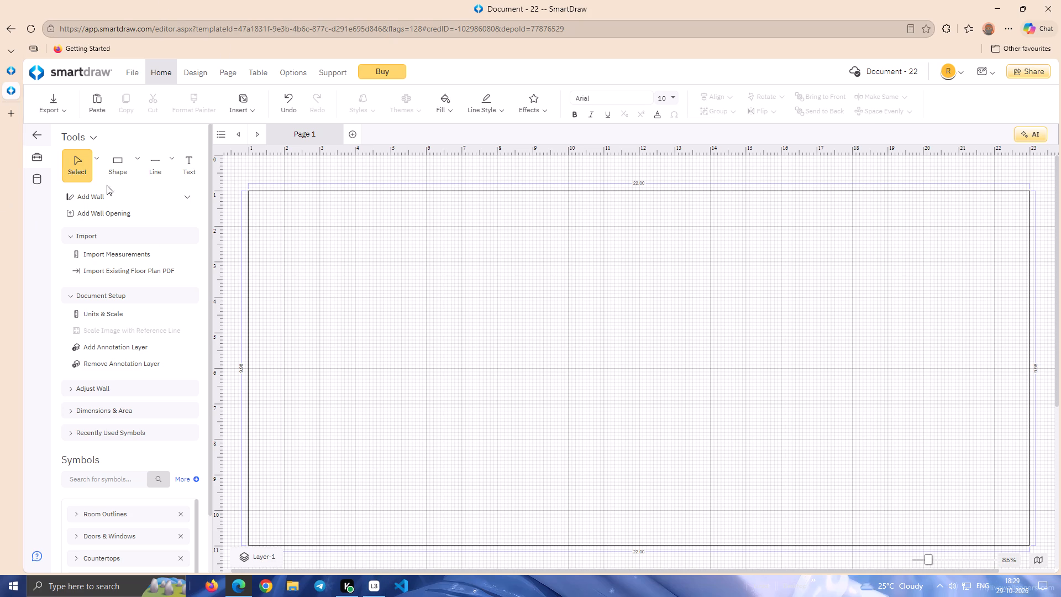
Place a rectangle about 1.91 wide and 0.95 high inside the outline, near its upper-left corner.
{"action": "left_click", "coordinate": [113, 166]}
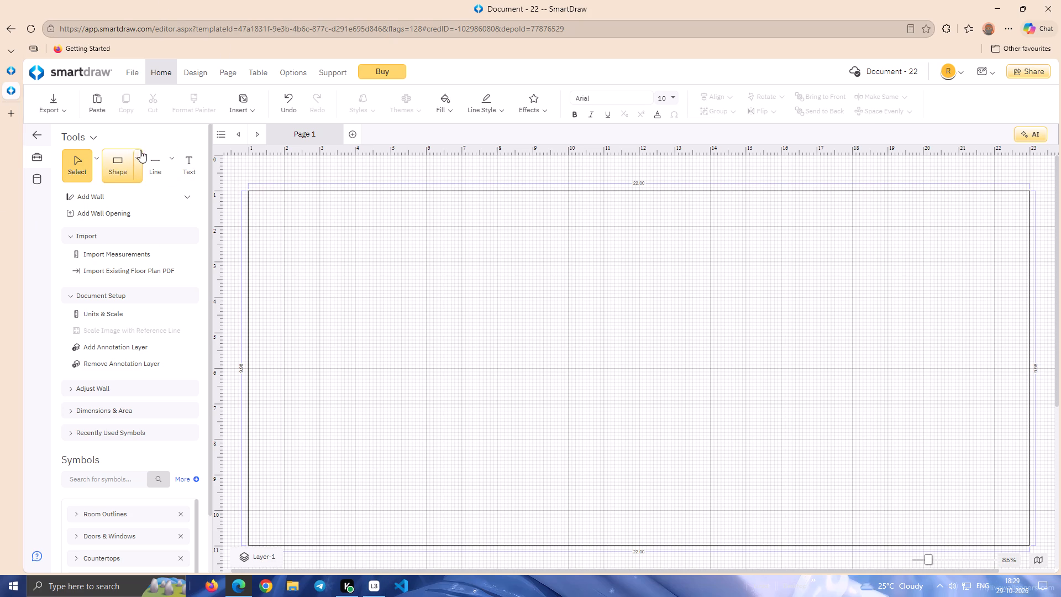
{"action": "left_click", "coordinate": [140, 150]}
{"action": "left_click_drag", "start_coordinate": [149, 207], "coordinate": [296, 237]}
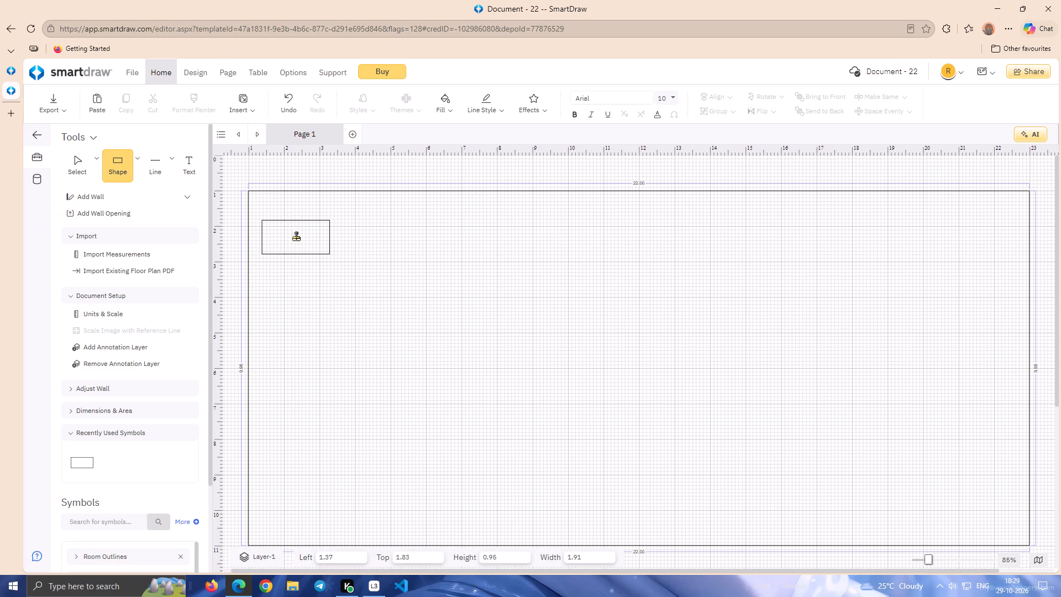
{"action": "left_click_drag", "start_coordinate": [296, 237], "coordinate": [296, 238]}
Set the small rectangle's border to a custom thickness of 0.13 meters.
{"action": "left_click", "coordinate": [490, 97]}
{"action": "left_click", "coordinate": [529, 163]}
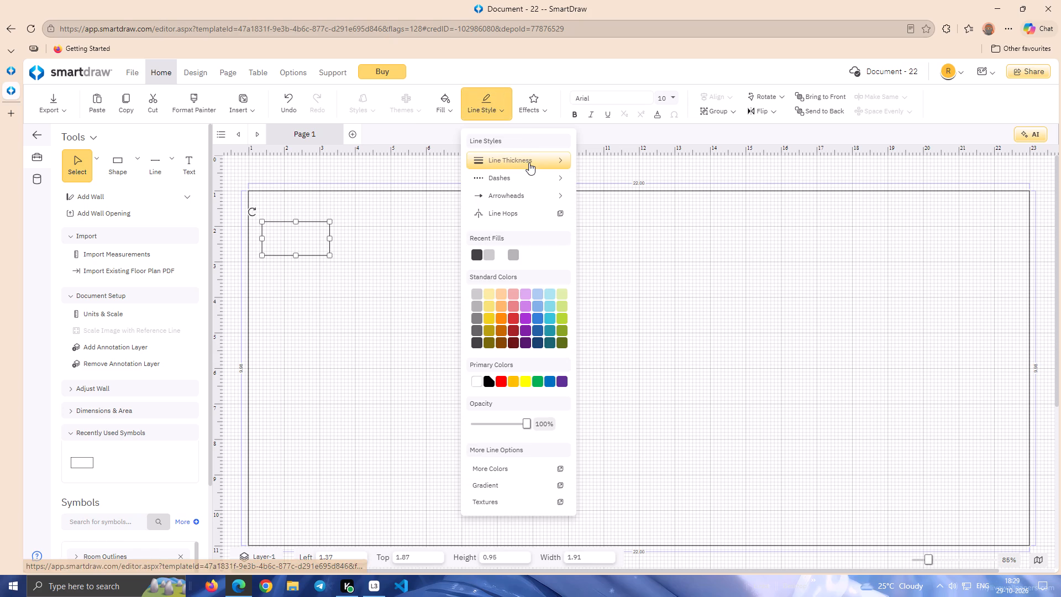
{"action": "left_click", "coordinate": [616, 285]}
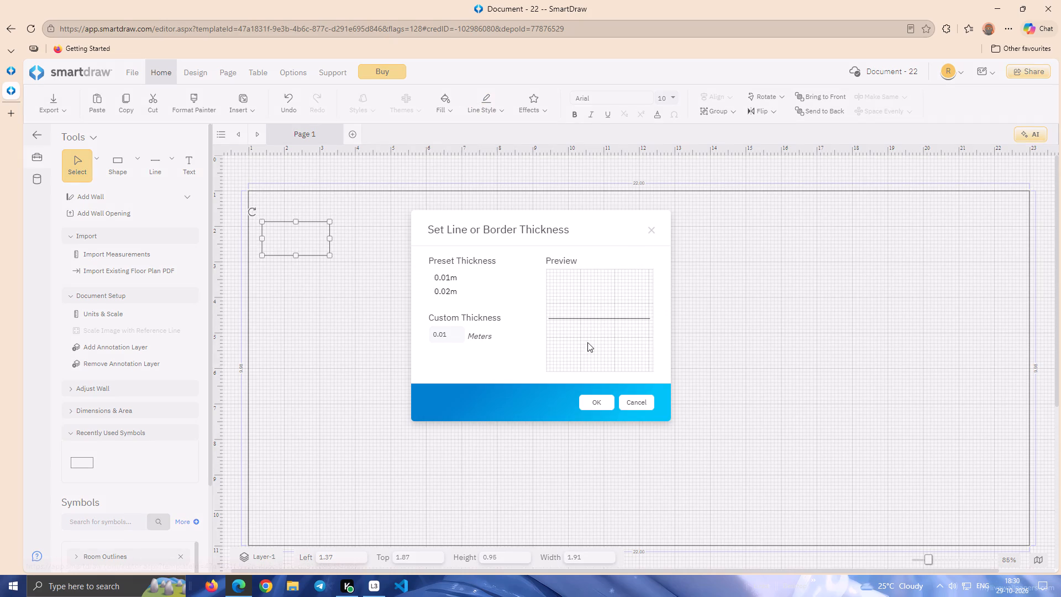
{"action": "left_click", "coordinate": [447, 336]}
{"action": "key", "text": "BackSpace"}
{"action": "key", "text": "BackSpace"}
{"action": "type", "text": "13"}
{"action": "left_click", "coordinate": [604, 398]}
{"action": "left_click", "coordinate": [211, 269]}
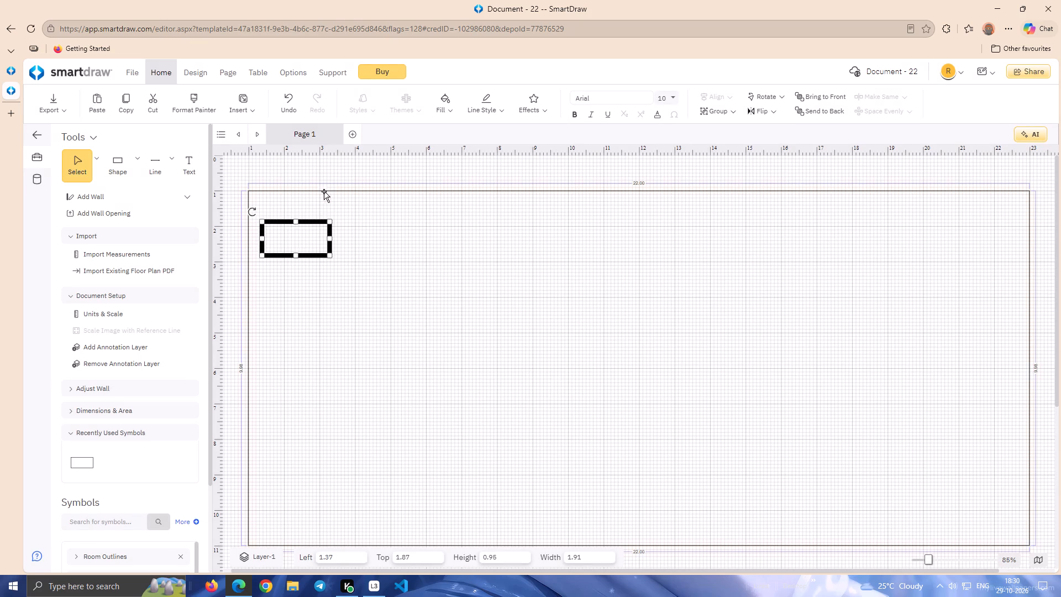
{"action": "left_click", "coordinate": [363, 217]}
Stretch the thick-bordered rectangle sideways to a width of about 21.87 so it spans between the outline's vertical sides.
{"action": "left_click", "coordinate": [330, 231]}
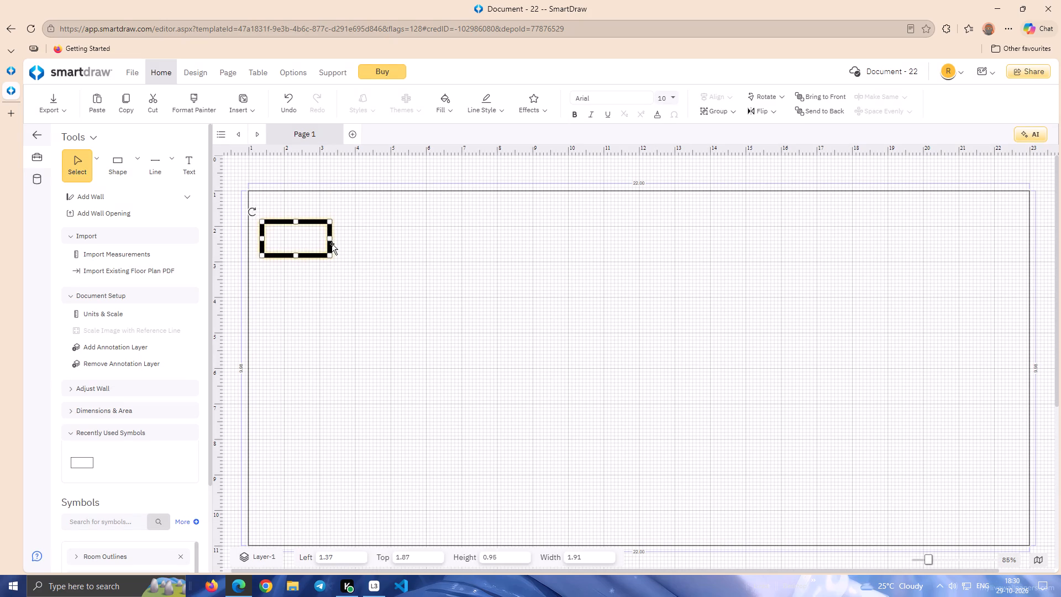
{"action": "left_click_drag", "start_coordinate": [329, 240], "coordinate": [1023, 262]}
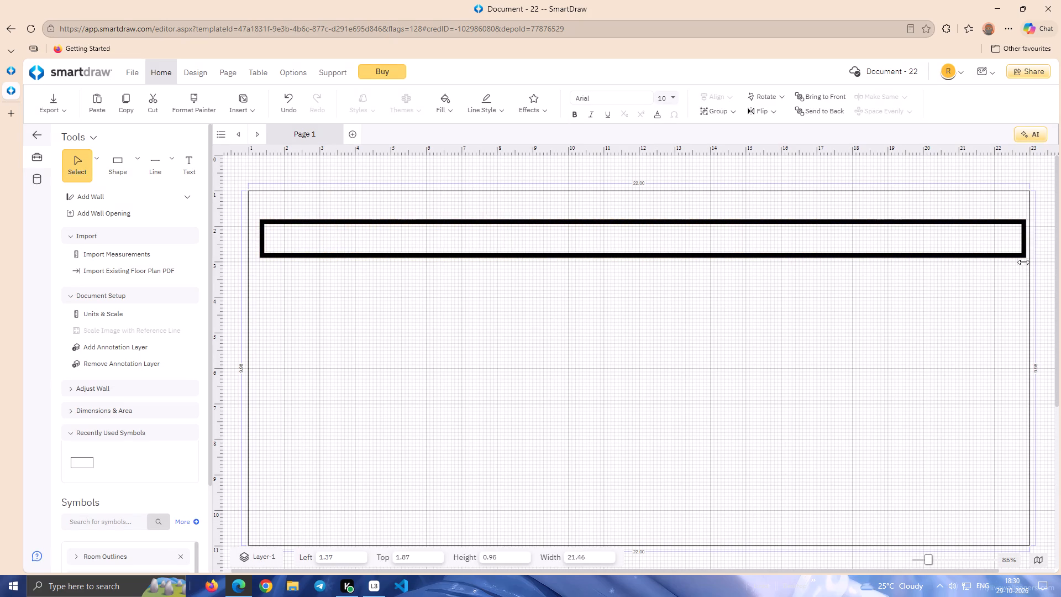
{"action": "left_click_drag", "start_coordinate": [1023, 262], "coordinate": [1027, 263]}
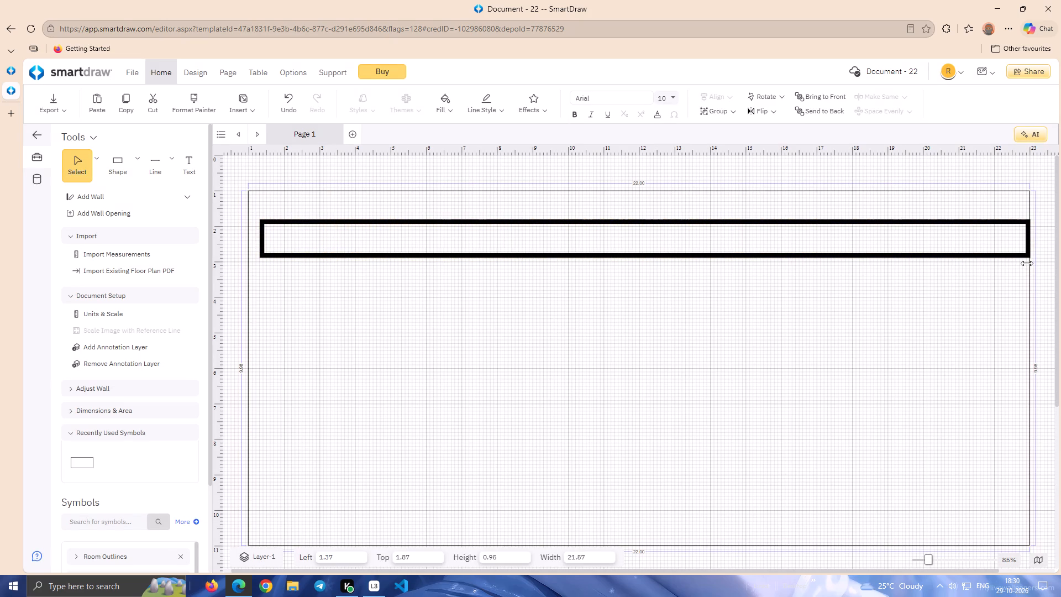
{"action": "left_click_drag", "start_coordinate": [1027, 263], "coordinate": [1026, 264]}
{"action": "left_click_drag", "start_coordinate": [260, 240], "coordinate": [250, 248]}
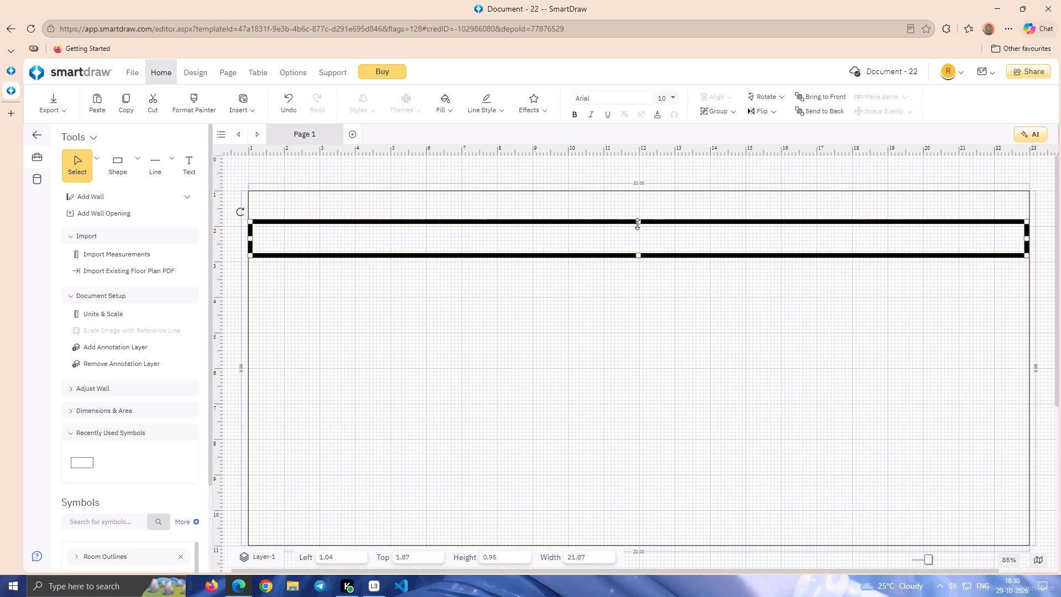
Stretch the thick-bordered rectangle vertically to a height of about 9.83 so it fills the outline from top to bottom edge.
{"action": "left_click_drag", "start_coordinate": [637, 224], "coordinate": [636, 193]}
{"action": "left_click_drag", "start_coordinate": [638, 254], "coordinate": [632, 445]}
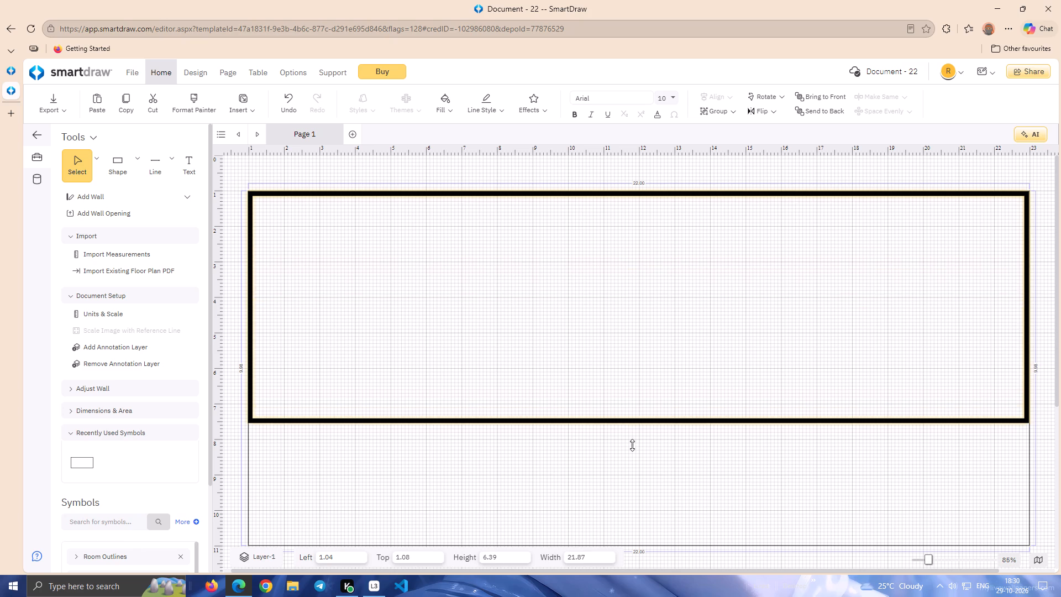
{"action": "left_click_drag", "start_coordinate": [632, 445], "coordinate": [622, 542]}
{"action": "left_click", "coordinate": [636, 474]}
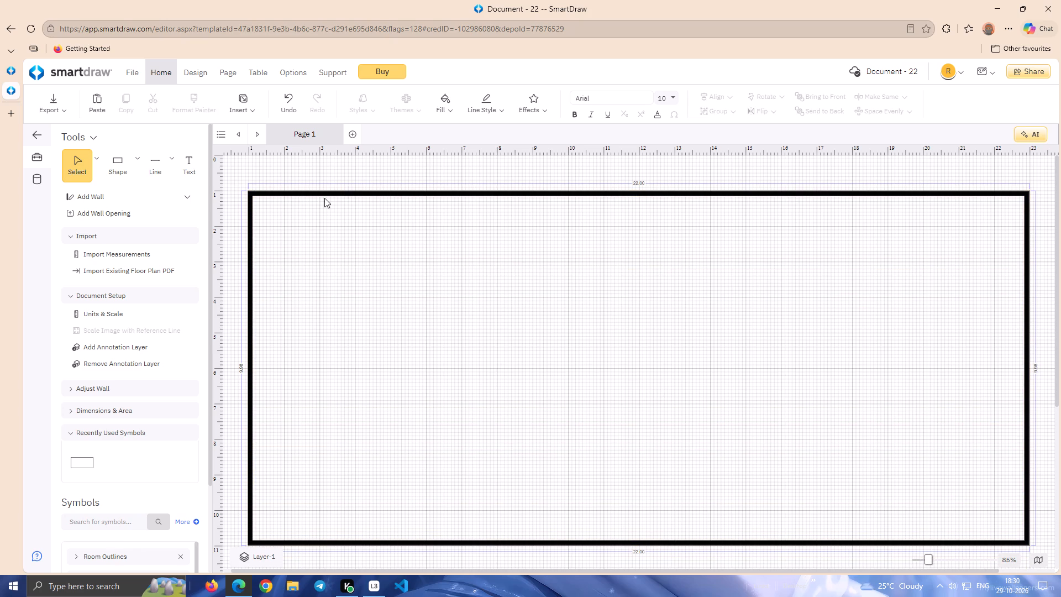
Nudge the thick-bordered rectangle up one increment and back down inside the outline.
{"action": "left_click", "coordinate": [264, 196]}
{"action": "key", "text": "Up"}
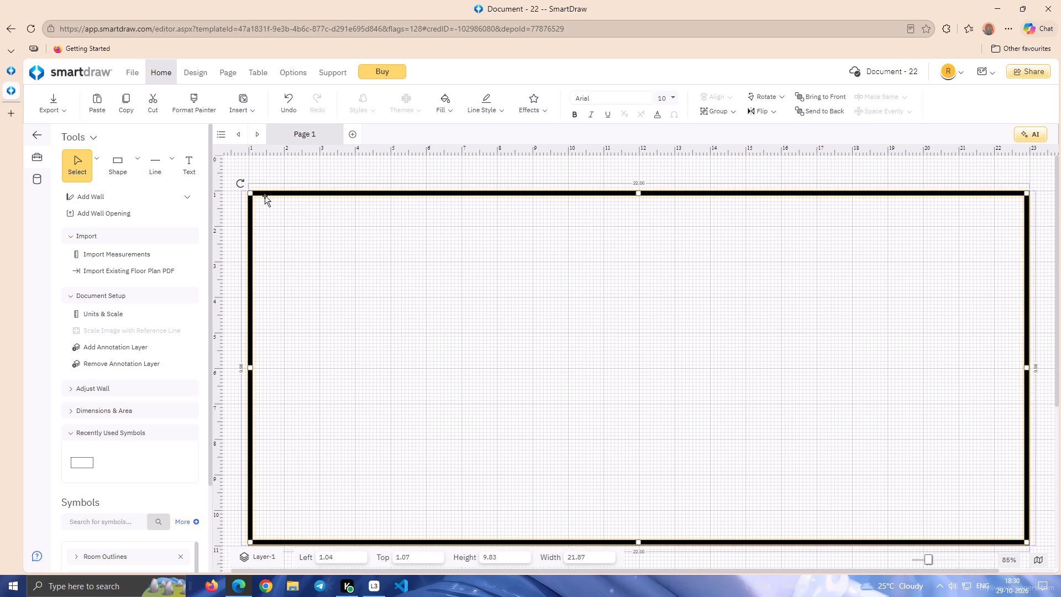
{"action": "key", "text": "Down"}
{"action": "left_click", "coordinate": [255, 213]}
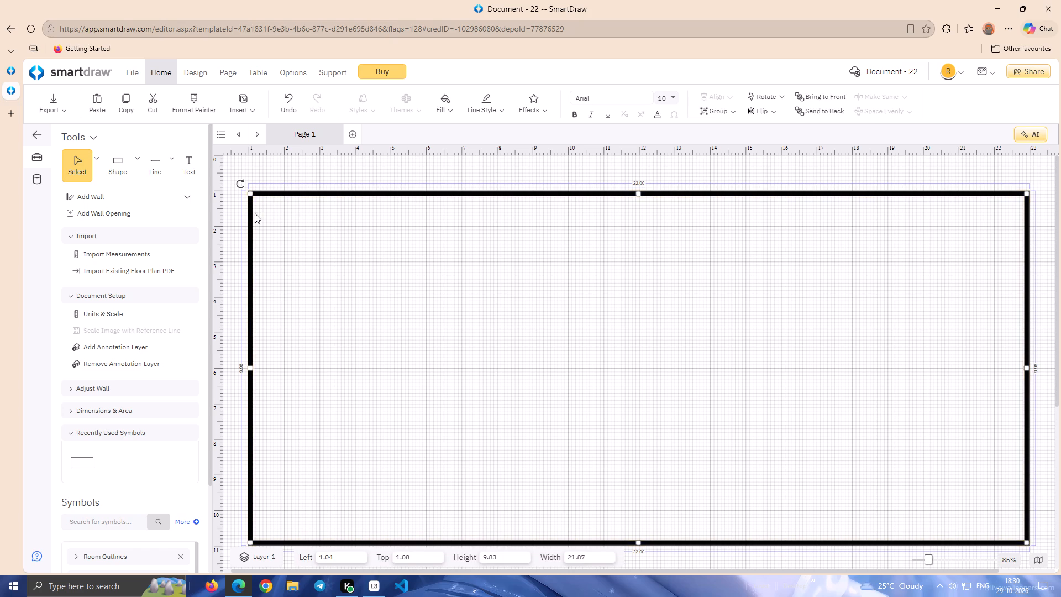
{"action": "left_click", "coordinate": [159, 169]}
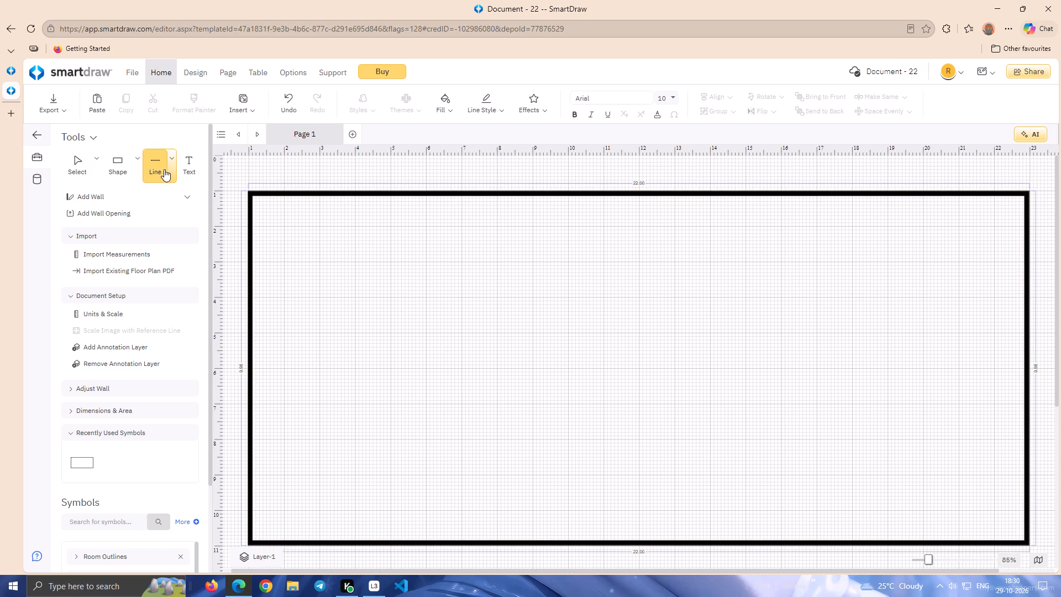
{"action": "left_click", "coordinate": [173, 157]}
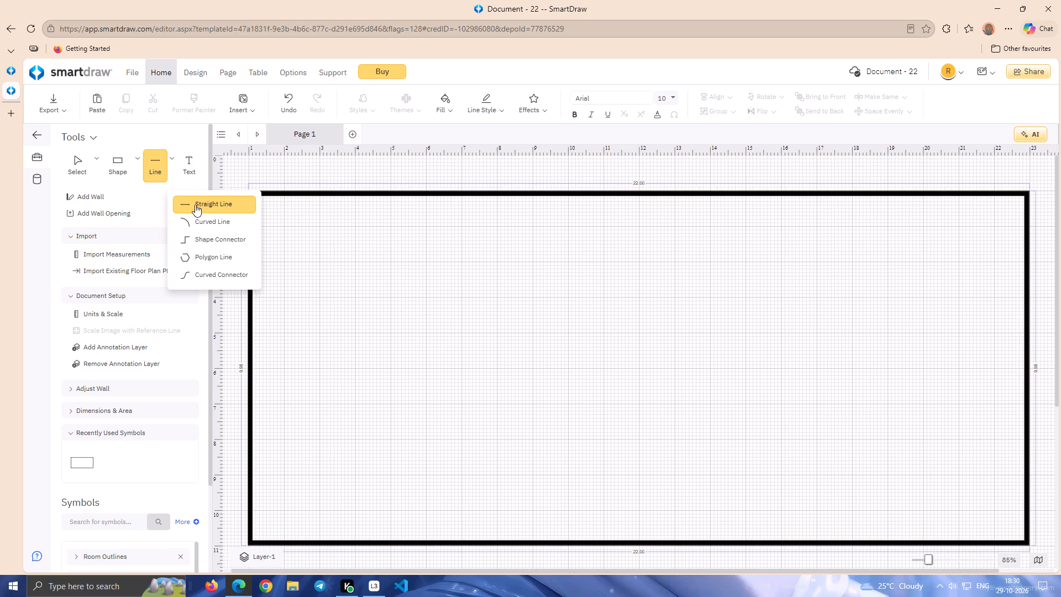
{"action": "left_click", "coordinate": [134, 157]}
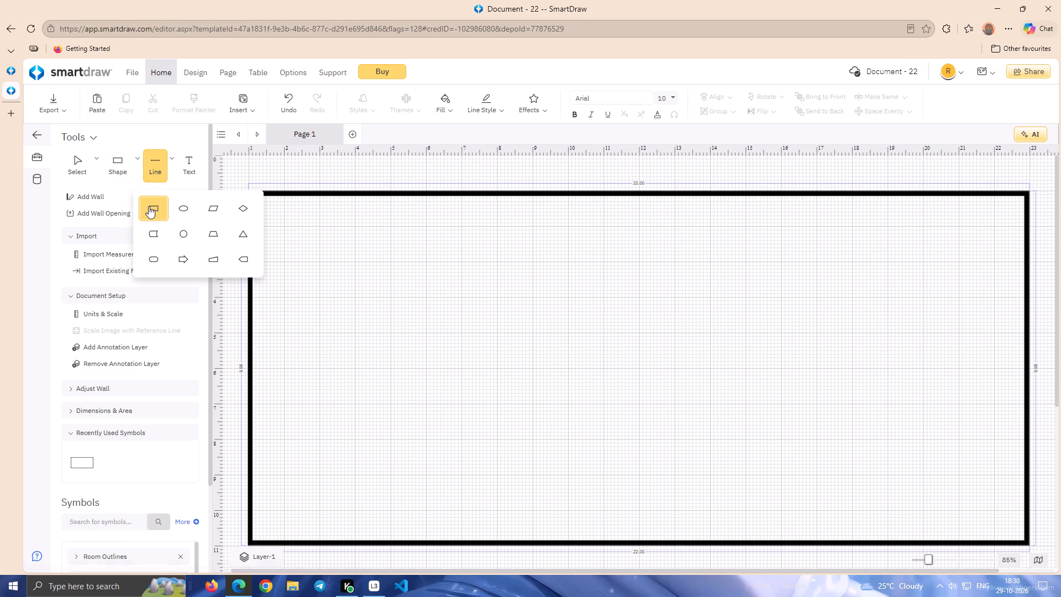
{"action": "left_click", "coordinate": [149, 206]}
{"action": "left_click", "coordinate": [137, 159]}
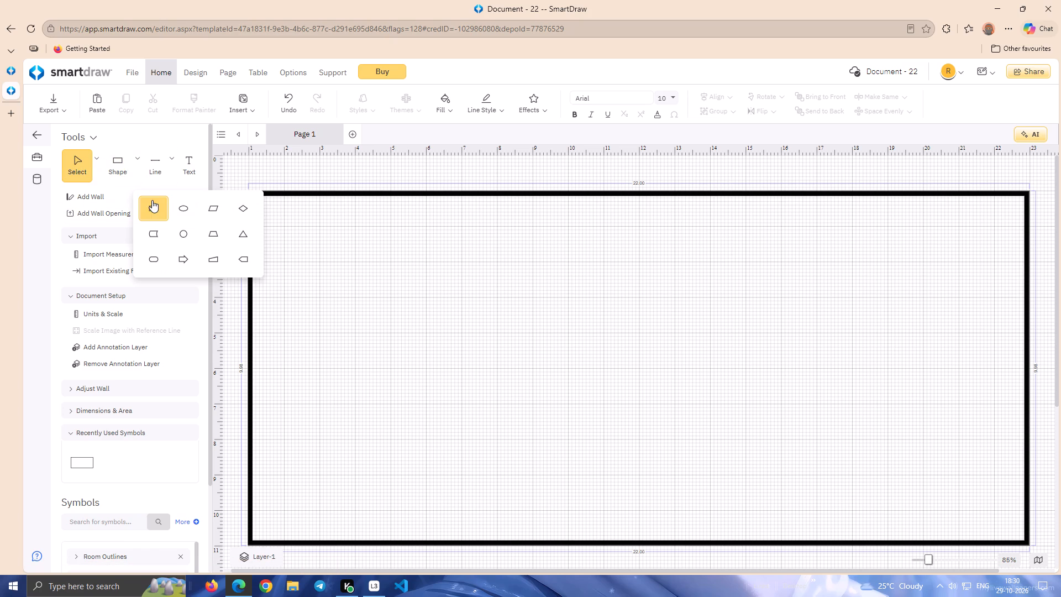
Set the line thickness for new shapes to the thickest preset.
{"action": "left_click", "coordinate": [470, 103]}
{"action": "left_click", "coordinate": [504, 160]}
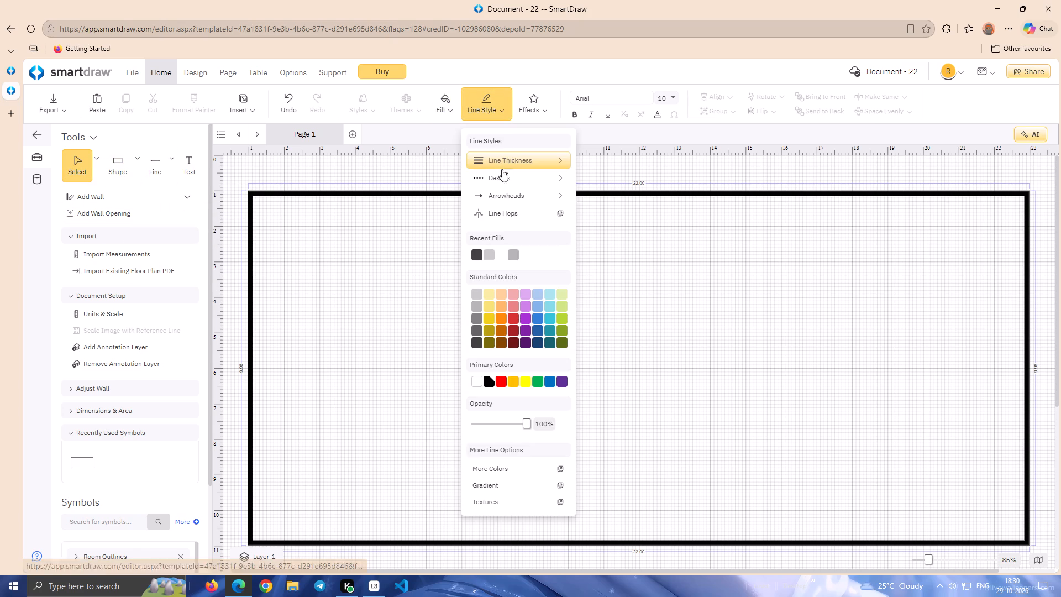
{"action": "left_click", "coordinate": [602, 276]}
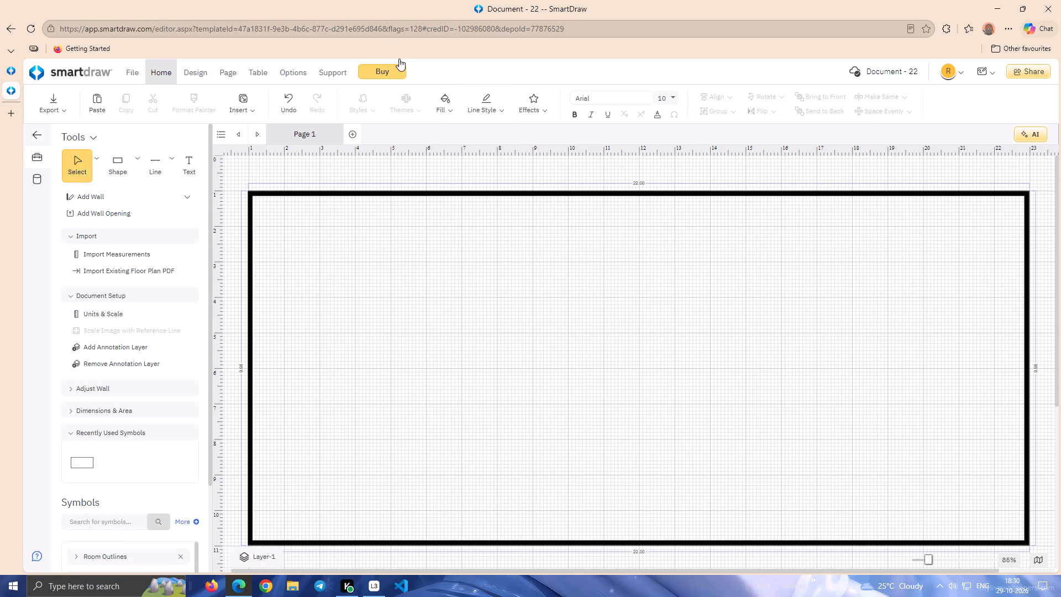
{"action": "left_click", "coordinate": [498, 108]}
{"action": "left_click", "coordinate": [529, 157]}
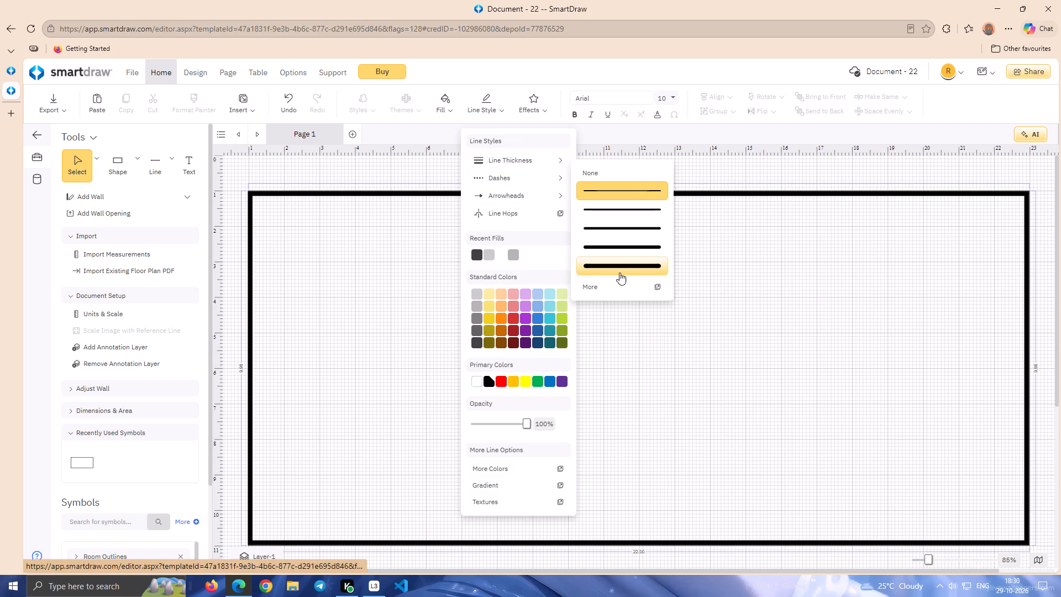
{"action": "left_click", "coordinate": [618, 269]}
Place a second rectangle and fit it into the walls' upper-left corner, about 2.63 wide and 1.91 high.
{"action": "left_click", "coordinate": [127, 158]}
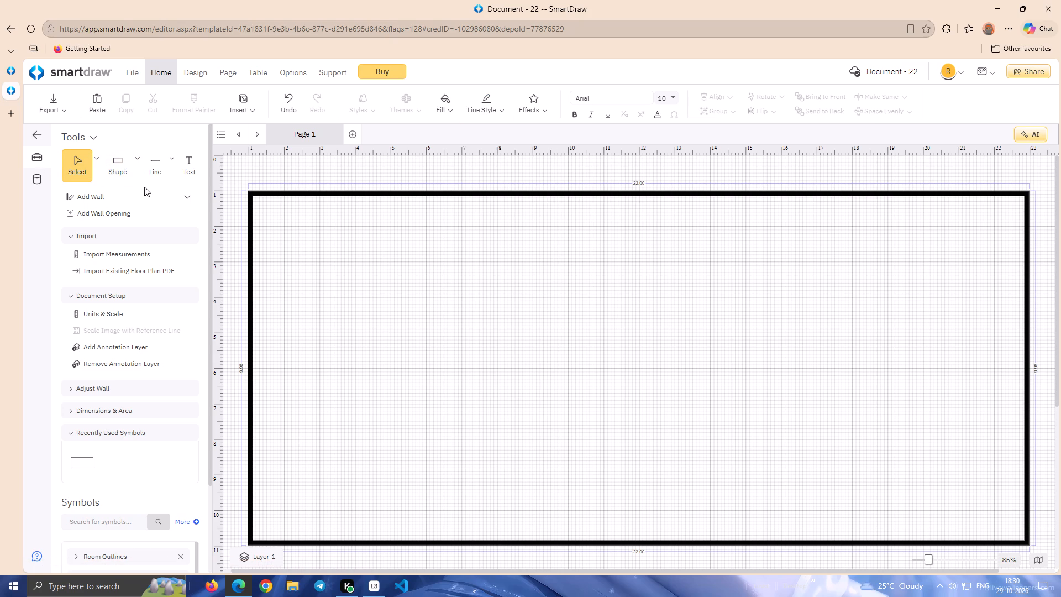
{"action": "left_click", "coordinate": [141, 162]}
{"action": "left_click", "coordinate": [150, 200]}
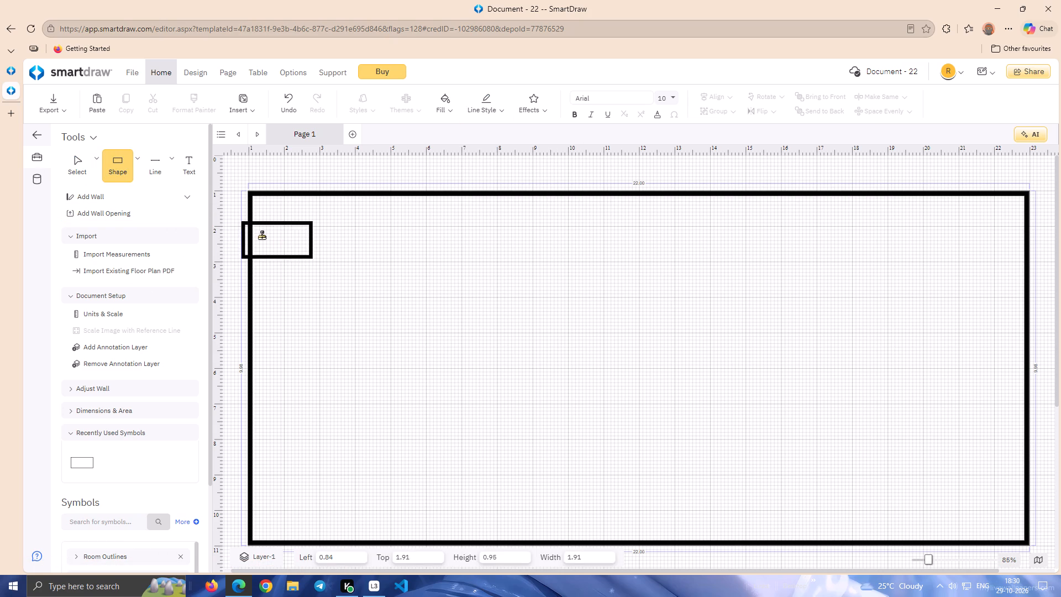
{"action": "left_click", "coordinate": [310, 246]}
{"action": "left_click_drag", "start_coordinate": [309, 229], "coordinate": [307, 207]}
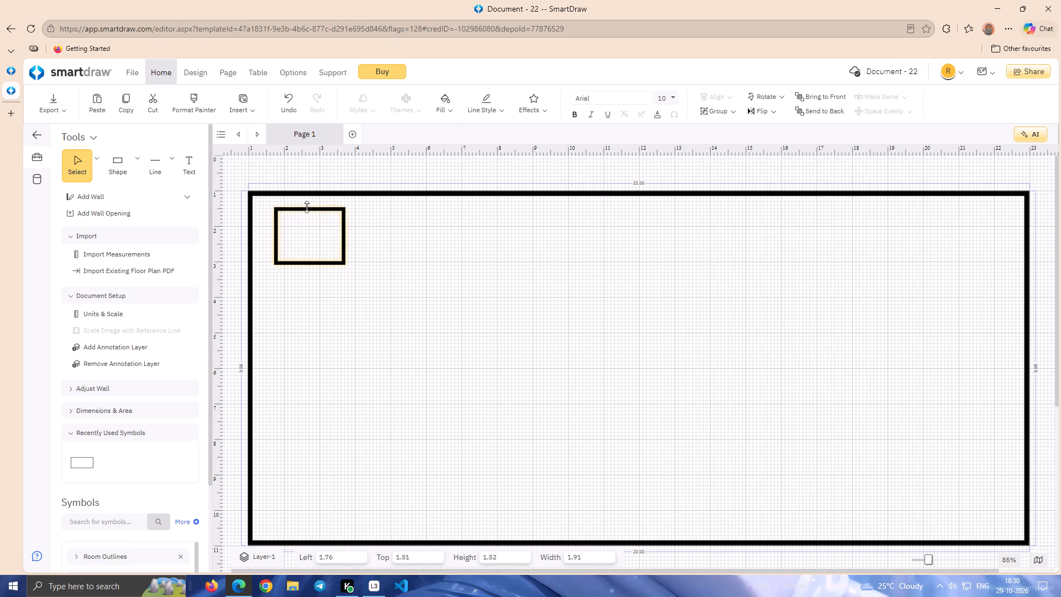
{"action": "left_click_drag", "start_coordinate": [307, 207], "coordinate": [308, 195]}
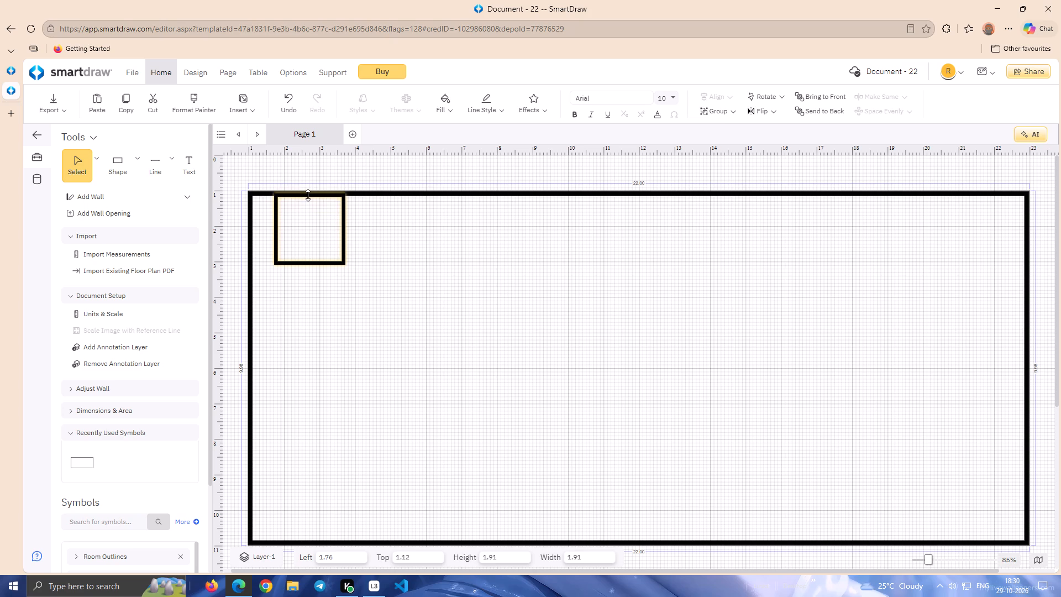
{"action": "left_click_drag", "start_coordinate": [308, 195], "coordinate": [308, 195]}
{"action": "left_click_drag", "start_coordinate": [276, 228], "coordinate": [251, 233]}
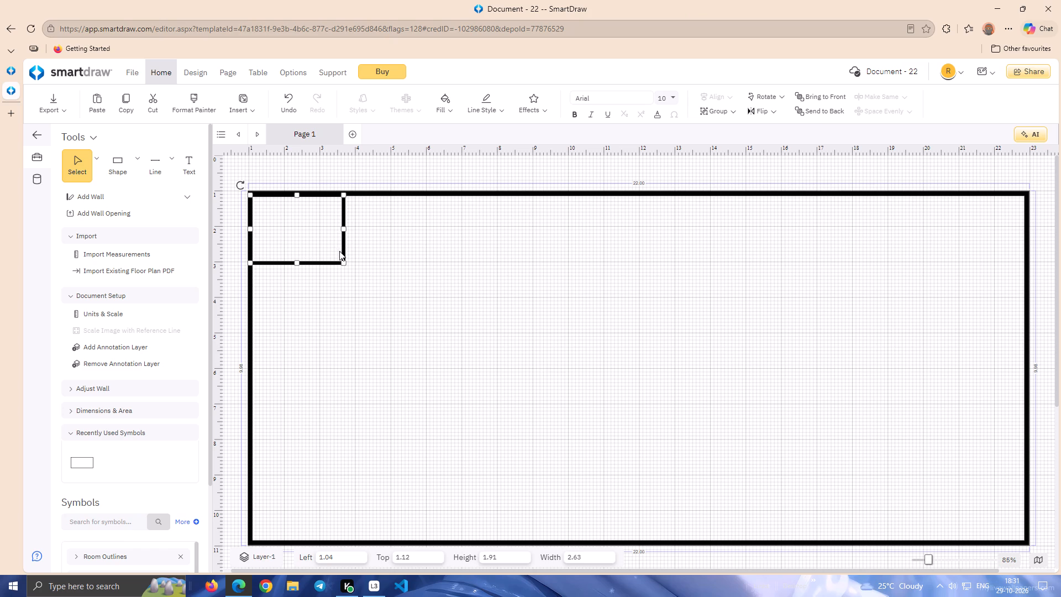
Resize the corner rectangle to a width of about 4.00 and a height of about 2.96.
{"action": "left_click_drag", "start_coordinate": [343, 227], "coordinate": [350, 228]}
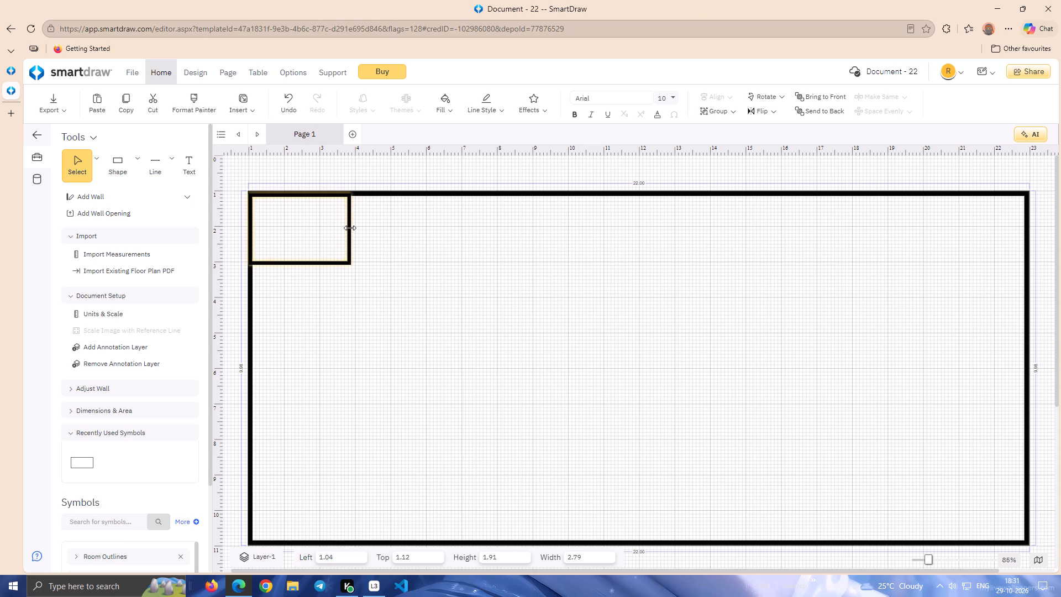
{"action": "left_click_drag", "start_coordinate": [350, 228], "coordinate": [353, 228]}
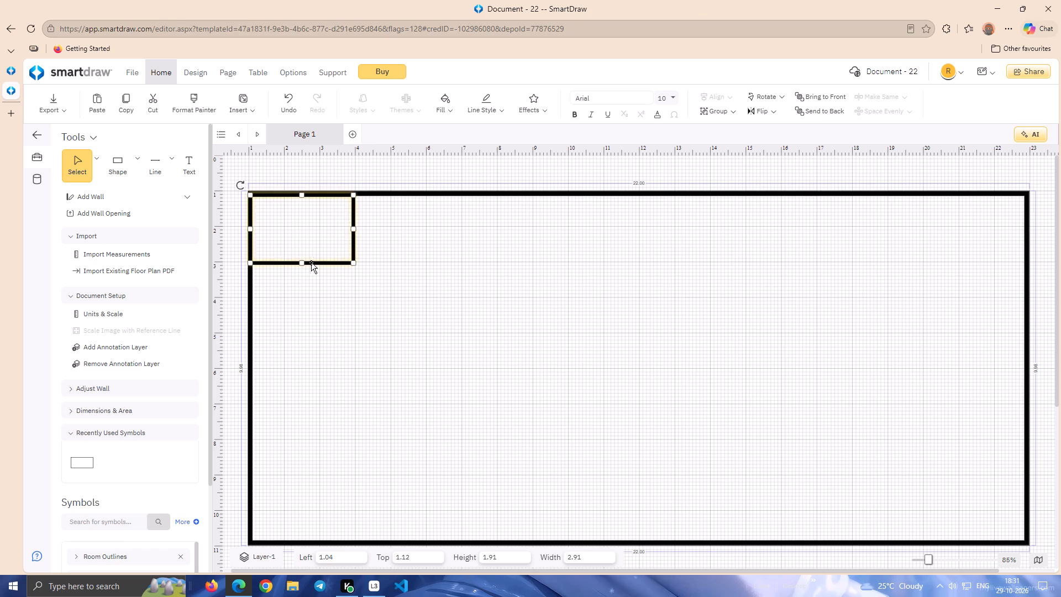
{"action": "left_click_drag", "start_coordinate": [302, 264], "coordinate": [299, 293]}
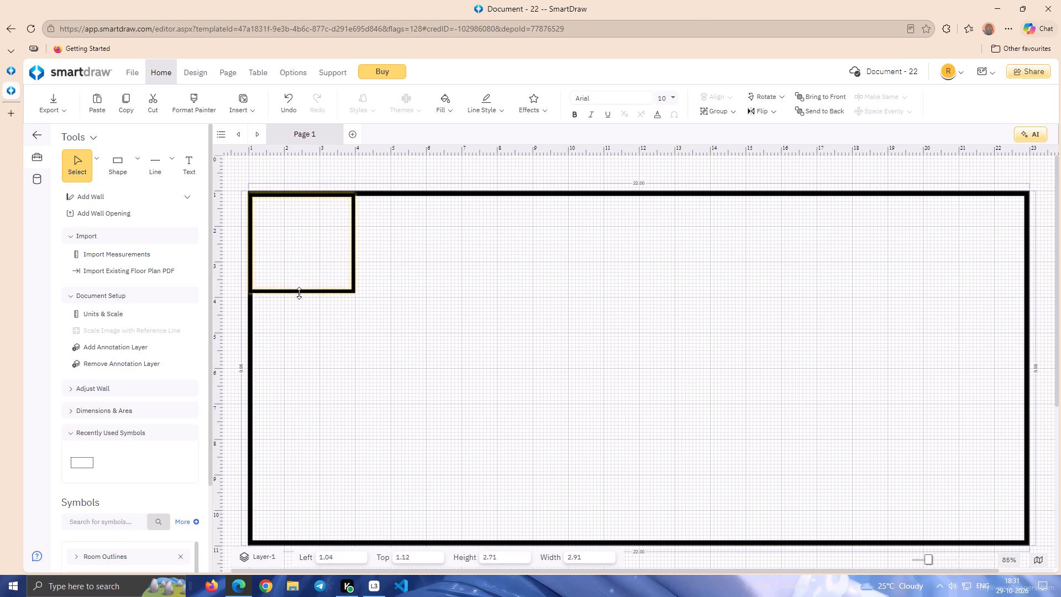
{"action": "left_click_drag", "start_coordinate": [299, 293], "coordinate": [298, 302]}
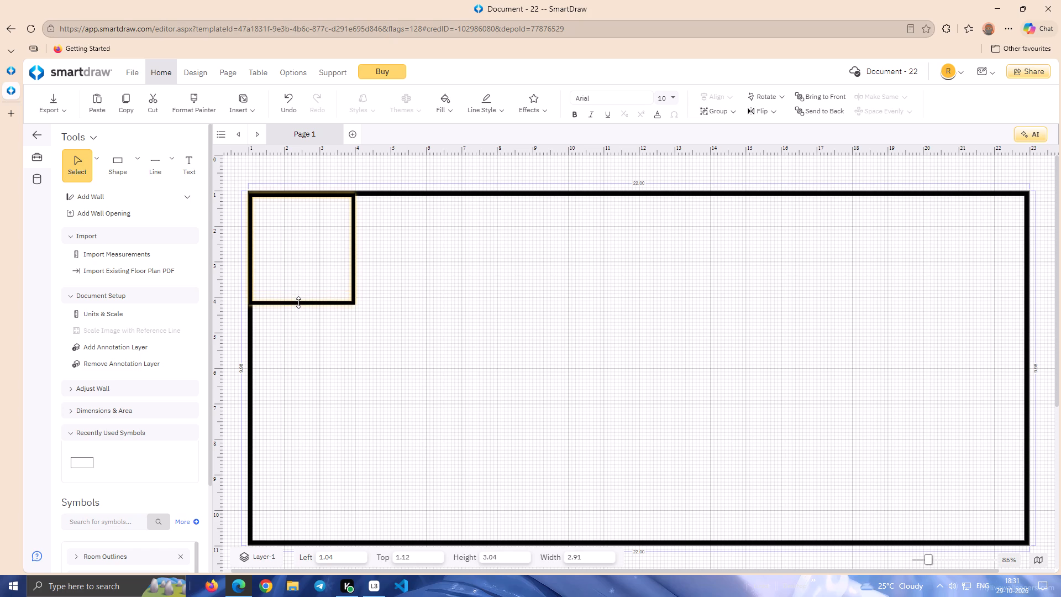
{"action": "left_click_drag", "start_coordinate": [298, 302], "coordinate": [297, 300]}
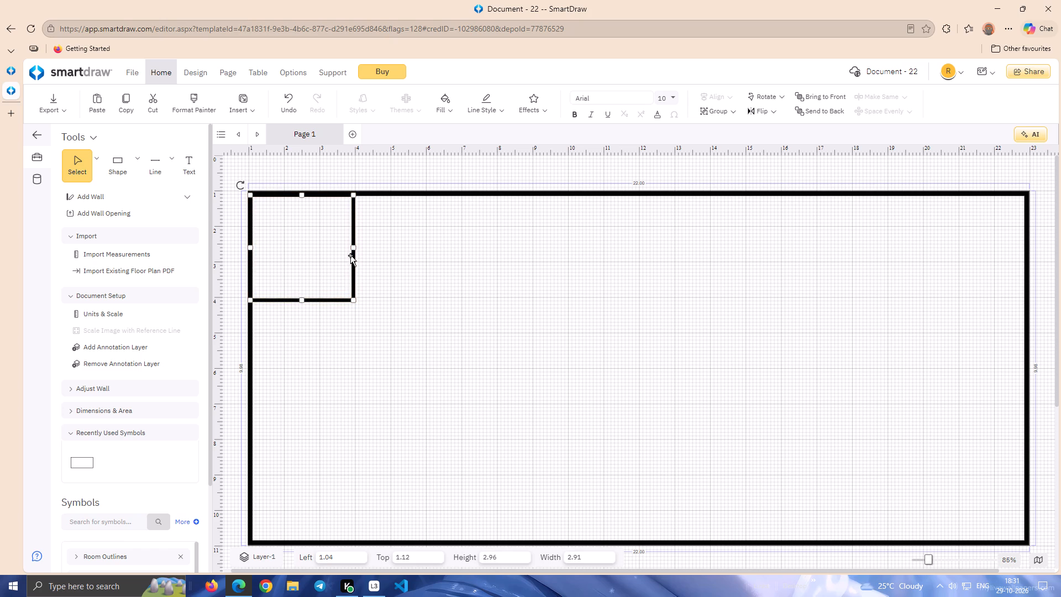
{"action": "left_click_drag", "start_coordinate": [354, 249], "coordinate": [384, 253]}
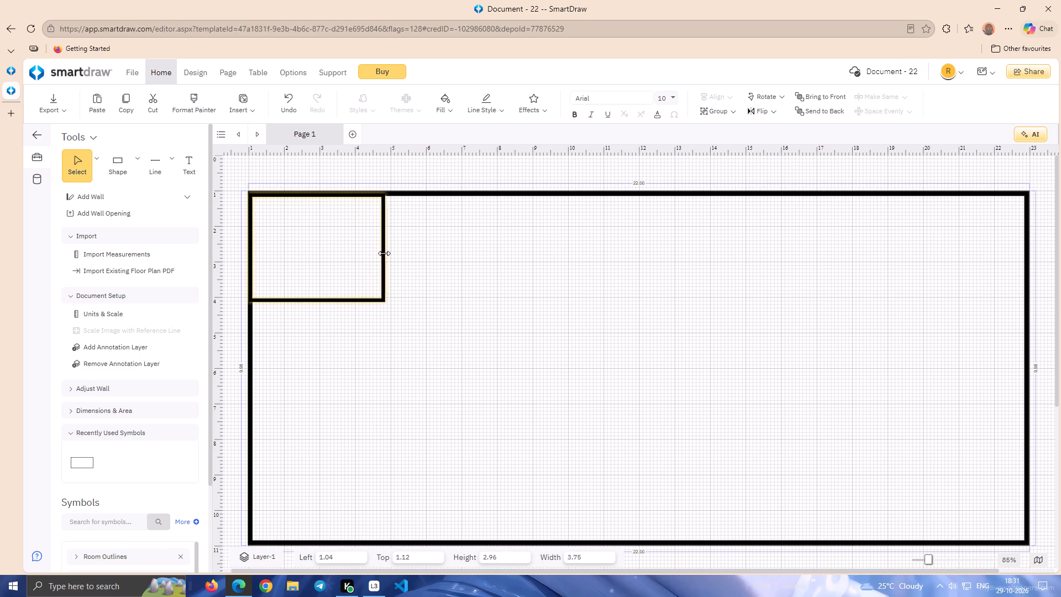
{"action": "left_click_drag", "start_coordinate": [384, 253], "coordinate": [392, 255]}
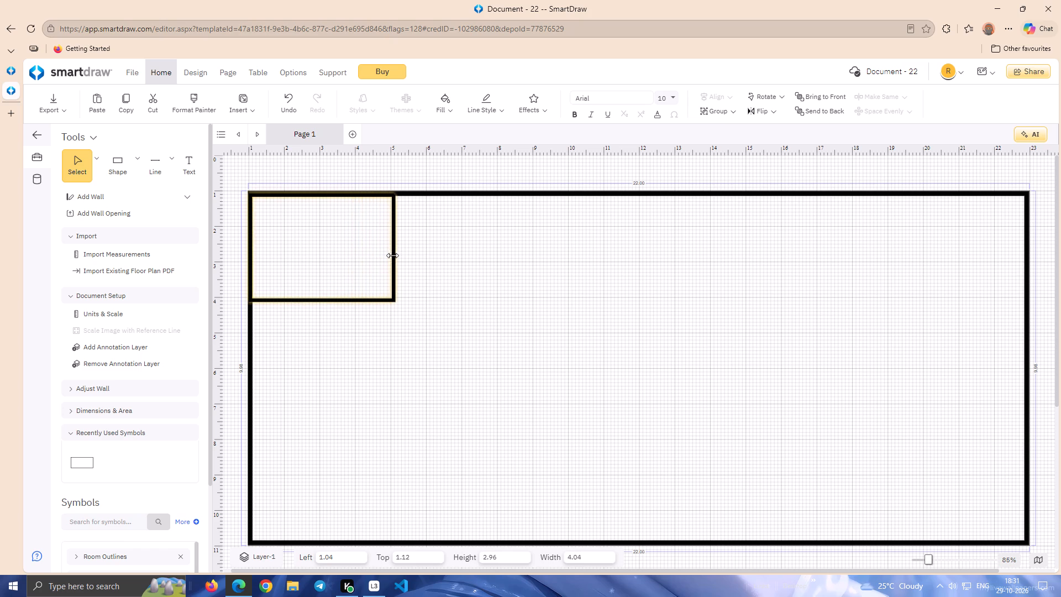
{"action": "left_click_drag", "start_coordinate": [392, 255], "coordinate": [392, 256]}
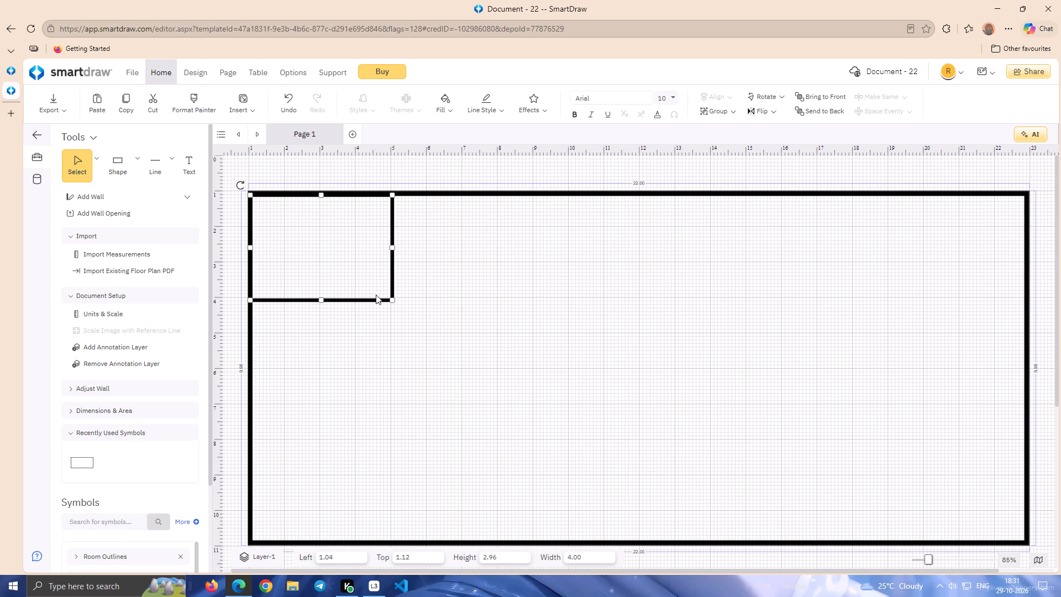
Move the inner rectangle along the upper wall so its left edge is at about 5.04 and its top at about 1.09.
{"action": "left_click_drag", "start_coordinate": [375, 299], "coordinate": [628, 363]}
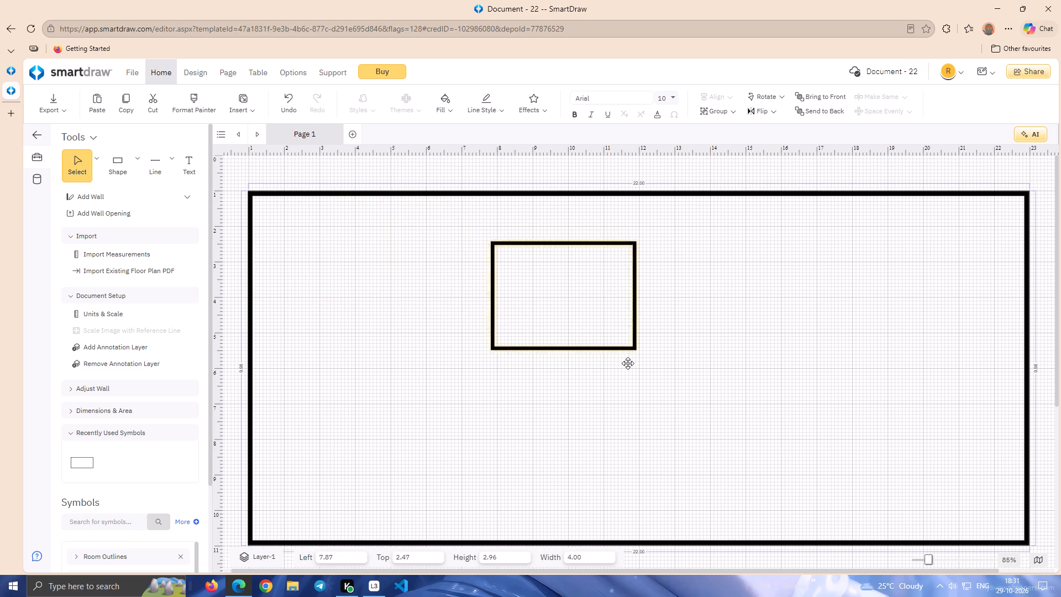
{"action": "left_click_drag", "start_coordinate": [628, 363], "coordinate": [516, 305]}
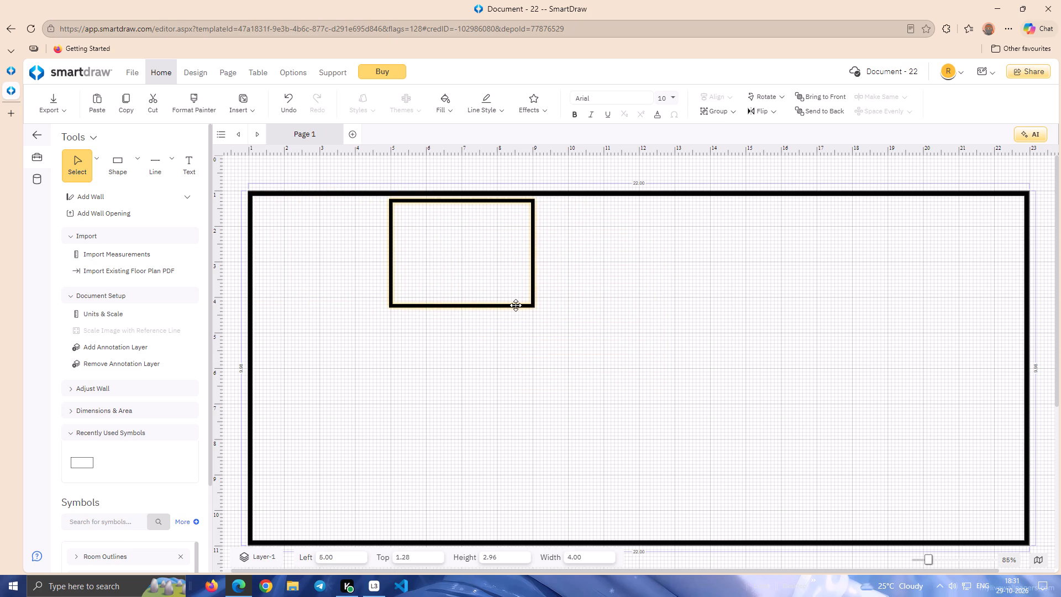
{"action": "left_click_drag", "start_coordinate": [516, 305], "coordinate": [517, 300]}
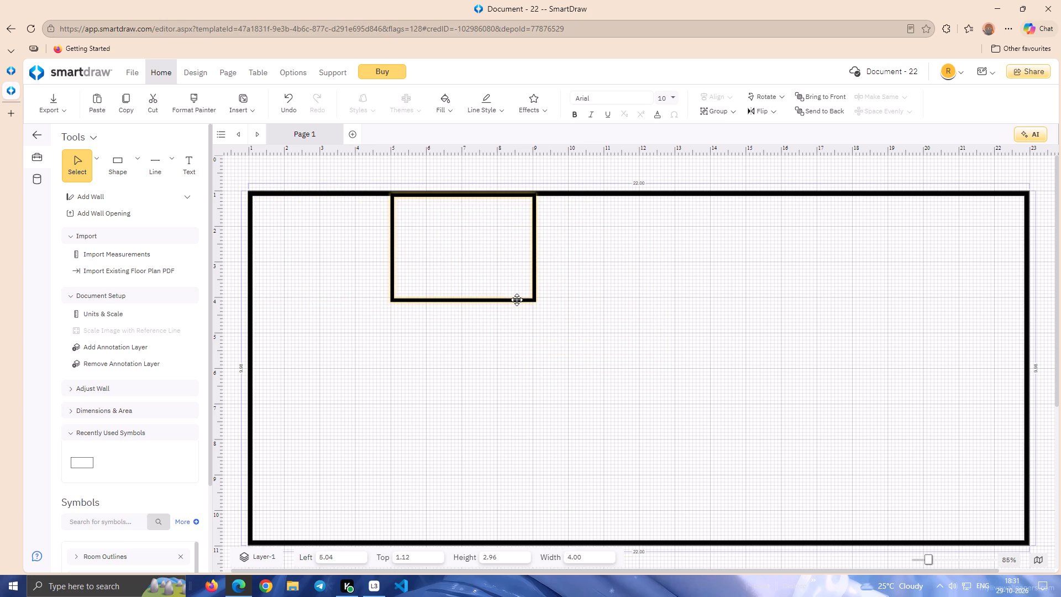
{"action": "left_click_drag", "start_coordinate": [517, 300], "coordinate": [517, 300]}
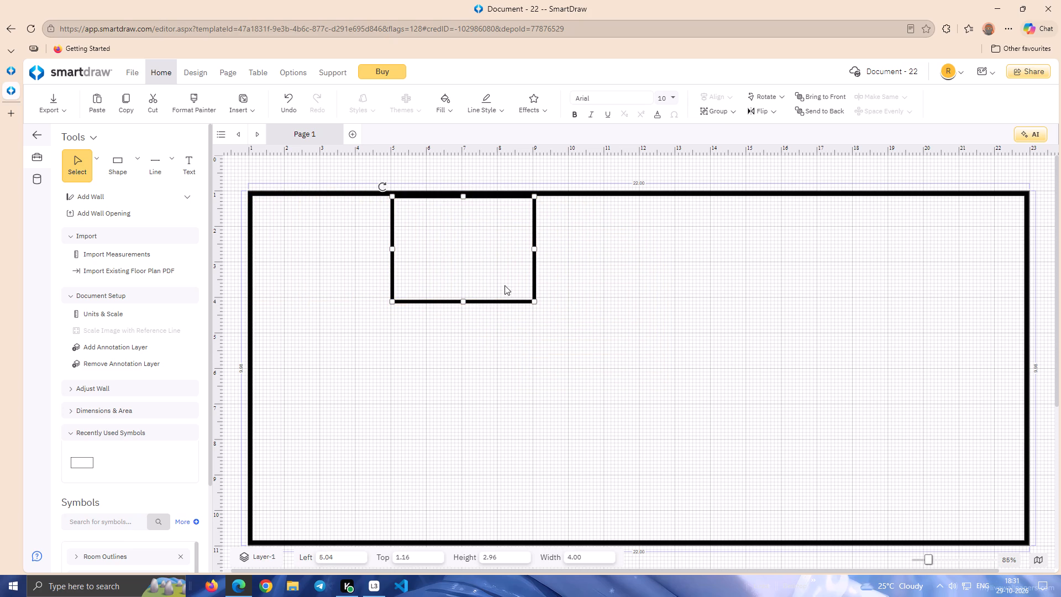
{"action": "key", "text": "Up"}
{"action": "key", "text": "Up"}
{"action": "key", "text": "Up"}
{"action": "key", "text": "Up"}
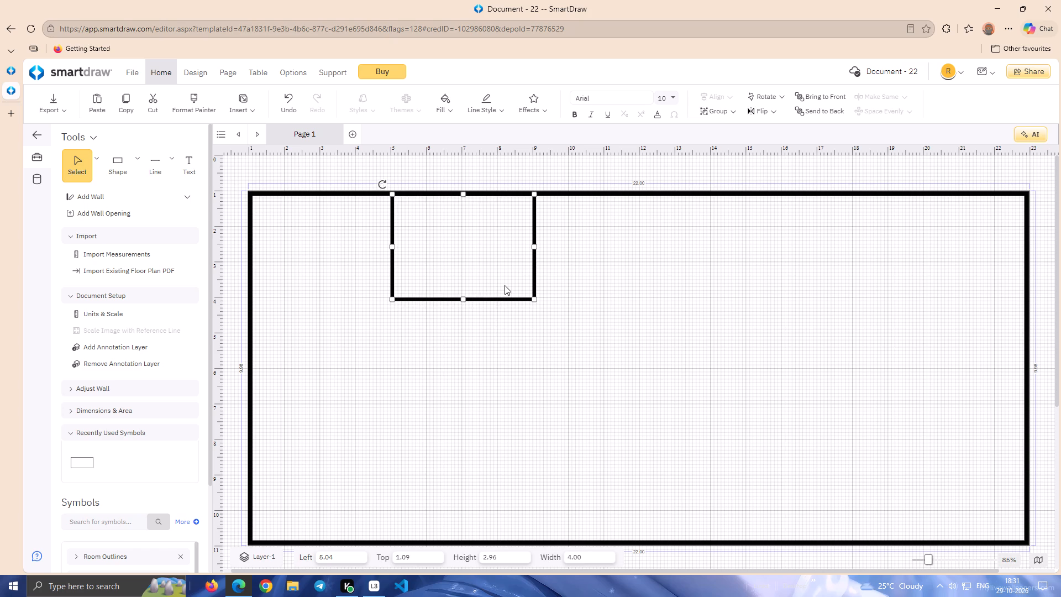
{"action": "key", "text": "Up"}
{"action": "key", "text": "Down"}
Stretch the inner rectangle's right side outward to a width of about 13.91.
{"action": "left_click_drag", "start_coordinate": [534, 247], "coordinate": [653, 239]}
{"action": "left_click_drag", "start_coordinate": [653, 239], "coordinate": [649, 240]}
{"action": "left_click_drag", "start_coordinate": [535, 247], "coordinate": [738, 241]}
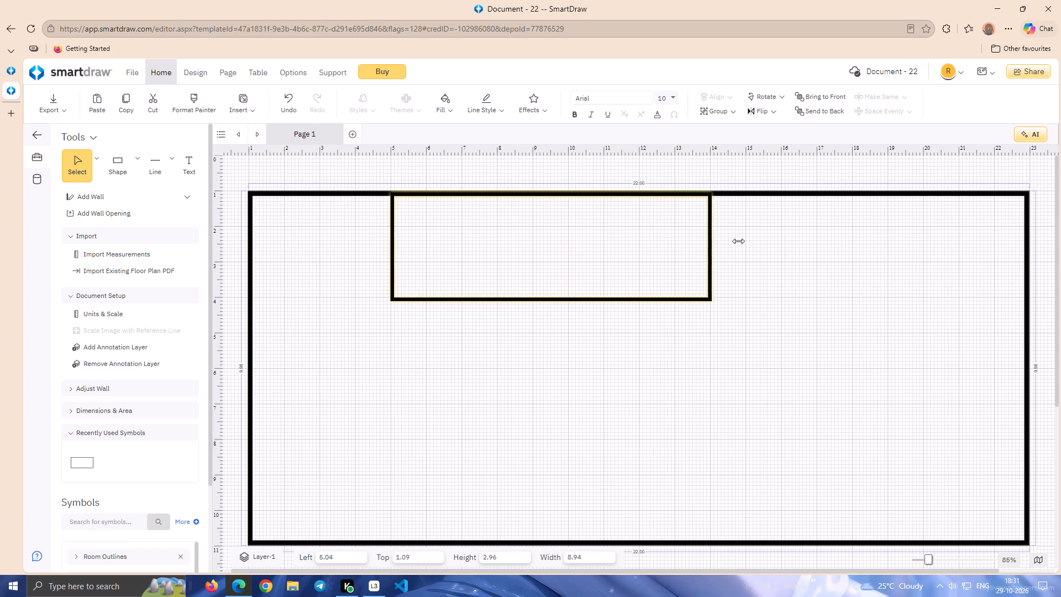
{"action": "left_click_drag", "start_coordinate": [738, 241], "coordinate": [849, 240]}
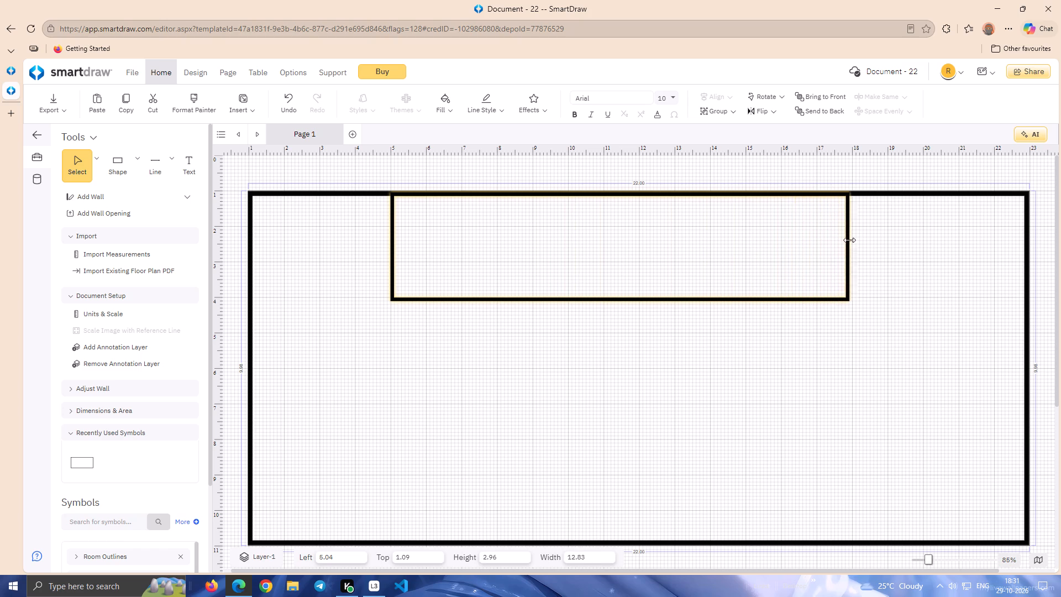
{"action": "left_click_drag", "start_coordinate": [849, 240], "coordinate": [876, 240]}
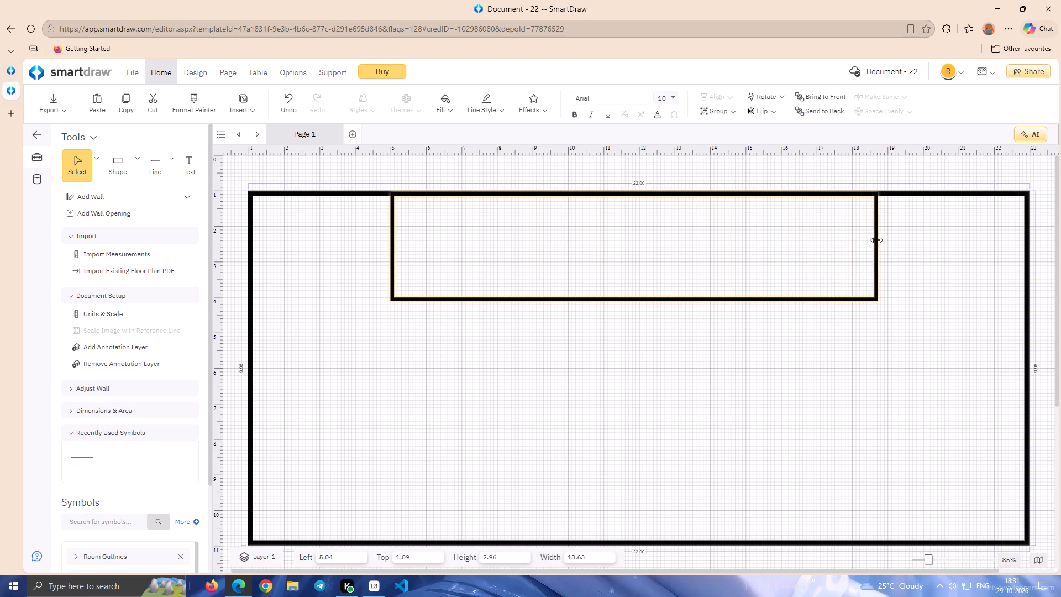
{"action": "left_click_drag", "start_coordinate": [876, 240], "coordinate": [886, 238]}
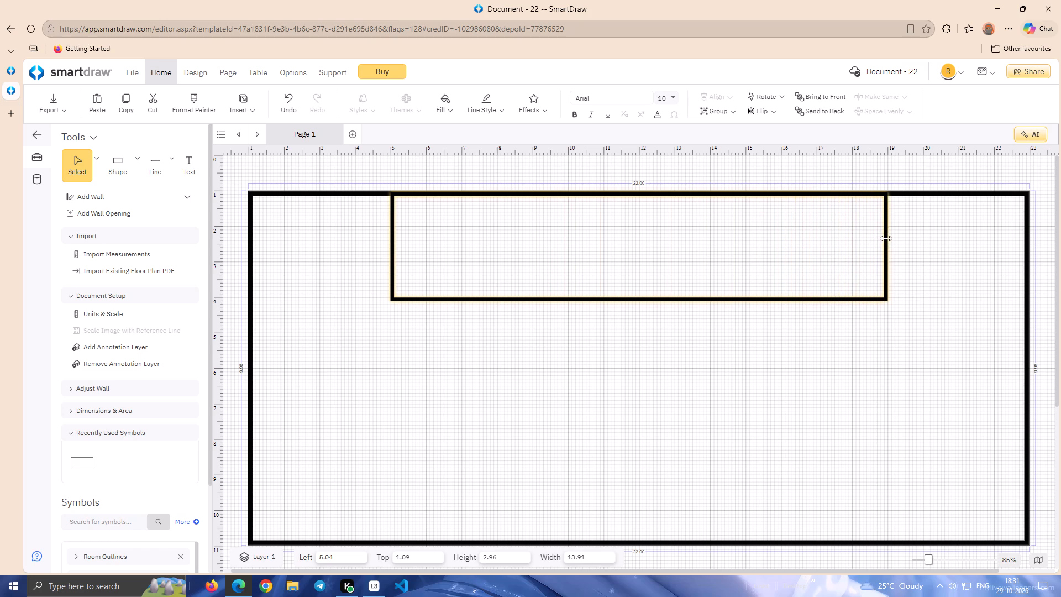
{"action": "left_click_drag", "start_coordinate": [886, 238], "coordinate": [886, 238]}
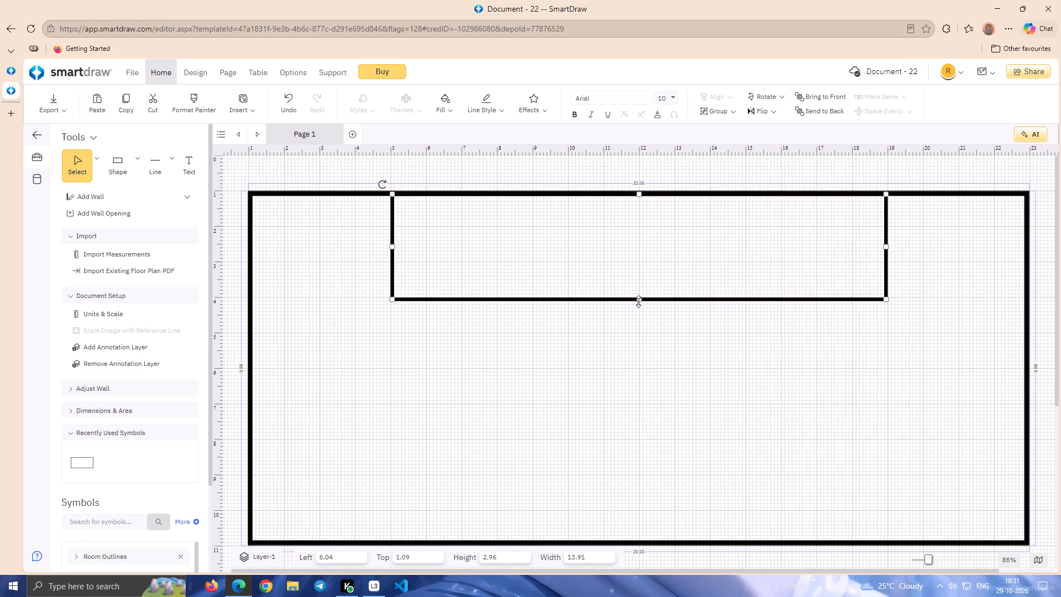
Stretch the inner rectangle's bottom edge down to a height of about 5.85 and leave the rectangle selected.
{"action": "left_click_drag", "start_coordinate": [638, 301], "coordinate": [649, 405]}
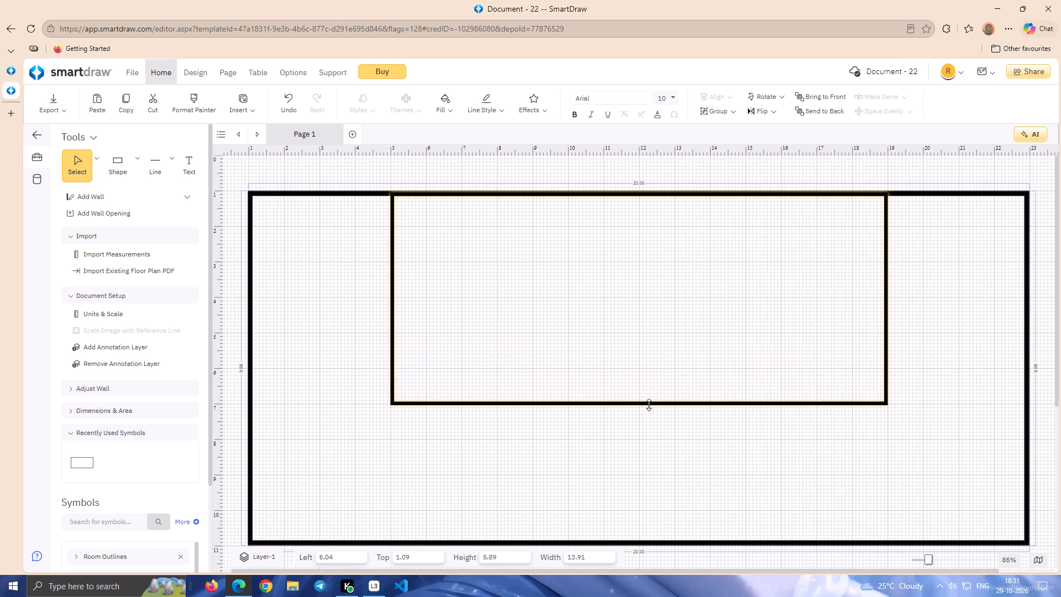
{"action": "left_click_drag", "start_coordinate": [649, 405], "coordinate": [647, 402]}
{"action": "left_click", "coordinate": [630, 427]}
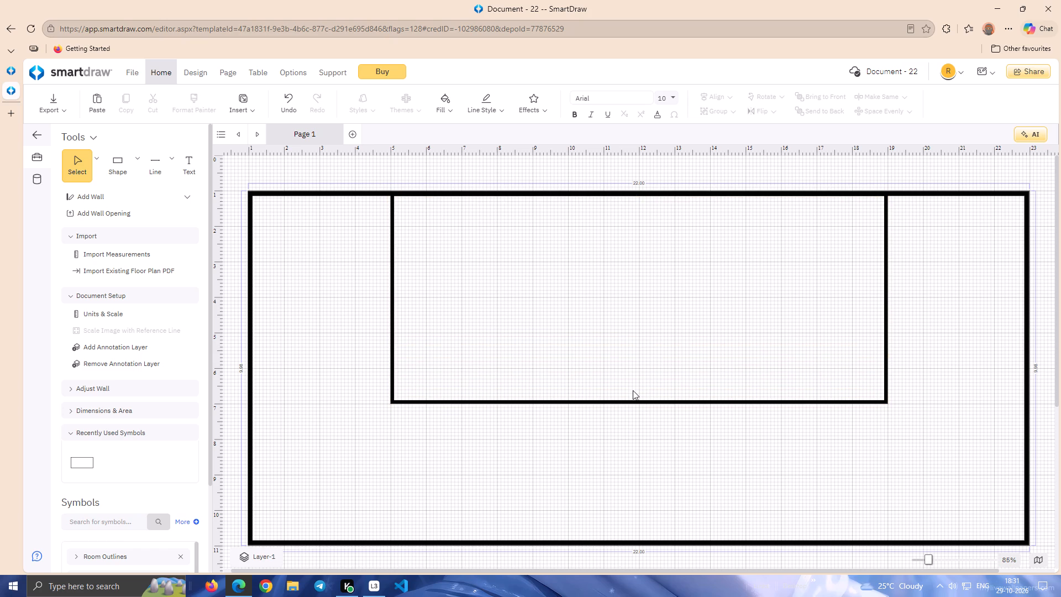
{"action": "left_click", "coordinate": [624, 410]}
{"action": "left_click", "coordinate": [627, 403]}
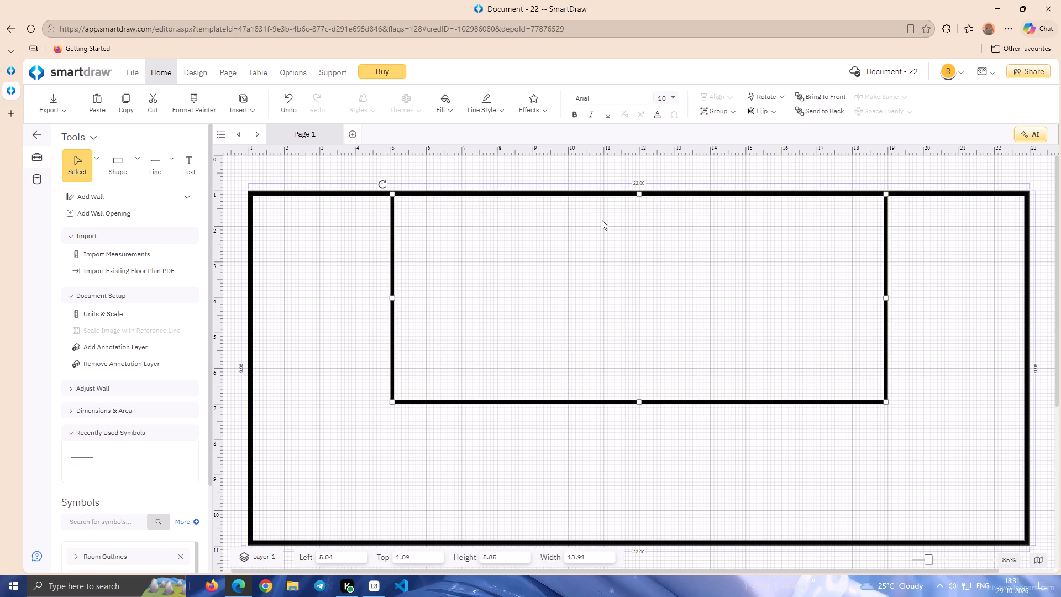
Set the selected inner rectangle's border to a custom thickness of 0.11 meters and leave it deselected.
{"action": "left_click", "coordinate": [505, 102]}
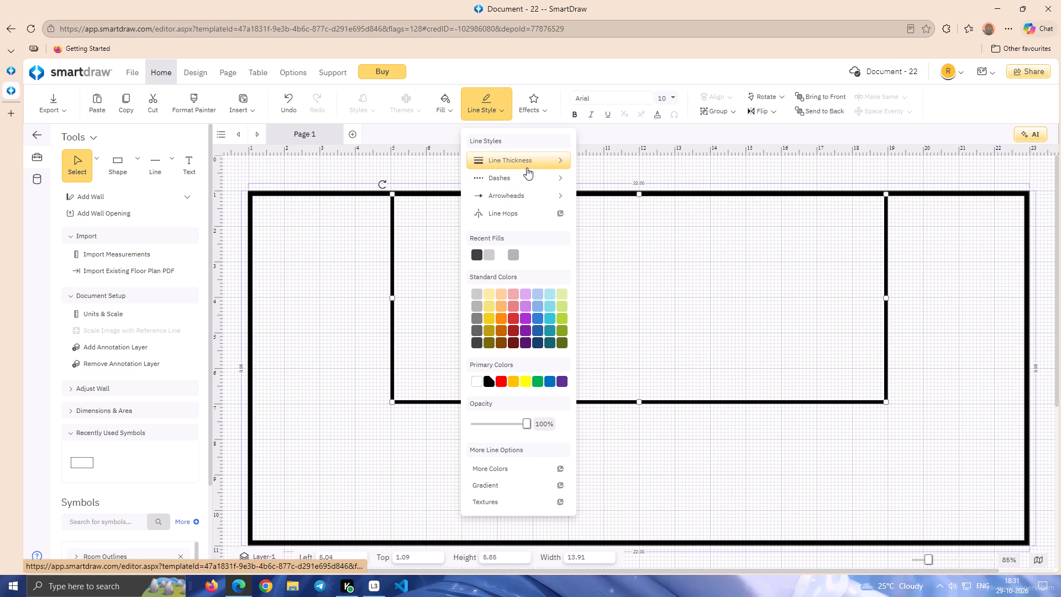
{"action": "left_click", "coordinate": [527, 167]}
{"action": "left_click", "coordinate": [601, 282]}
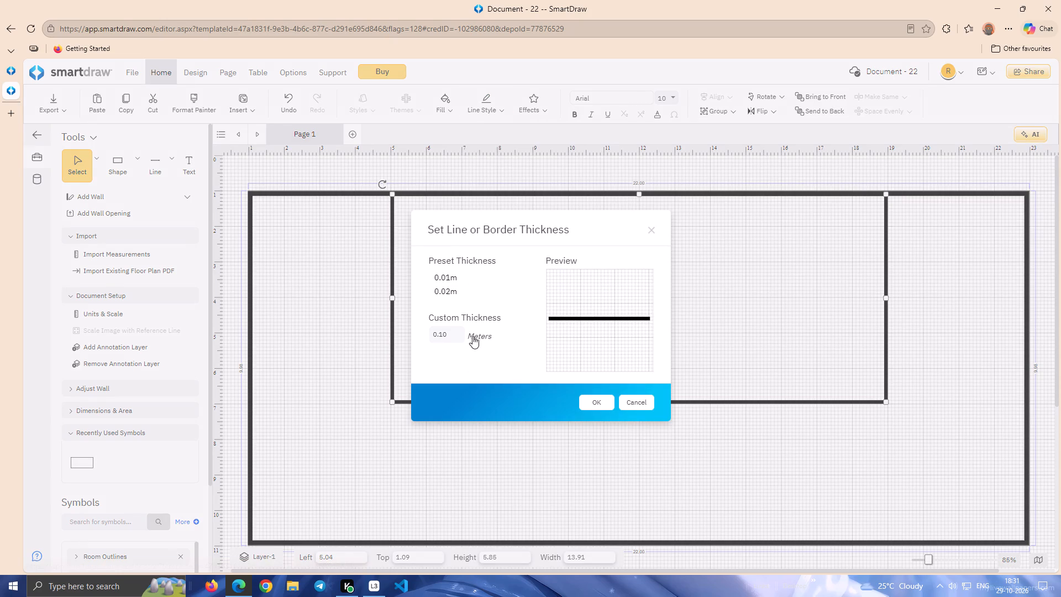
{"action": "left_click", "coordinate": [458, 333]}
{"action": "key", "text": "BackSpace"}
{"action": "key", "text": "1"}
{"action": "left_click", "coordinate": [589, 402]}
{"action": "left_click", "coordinate": [543, 422]}
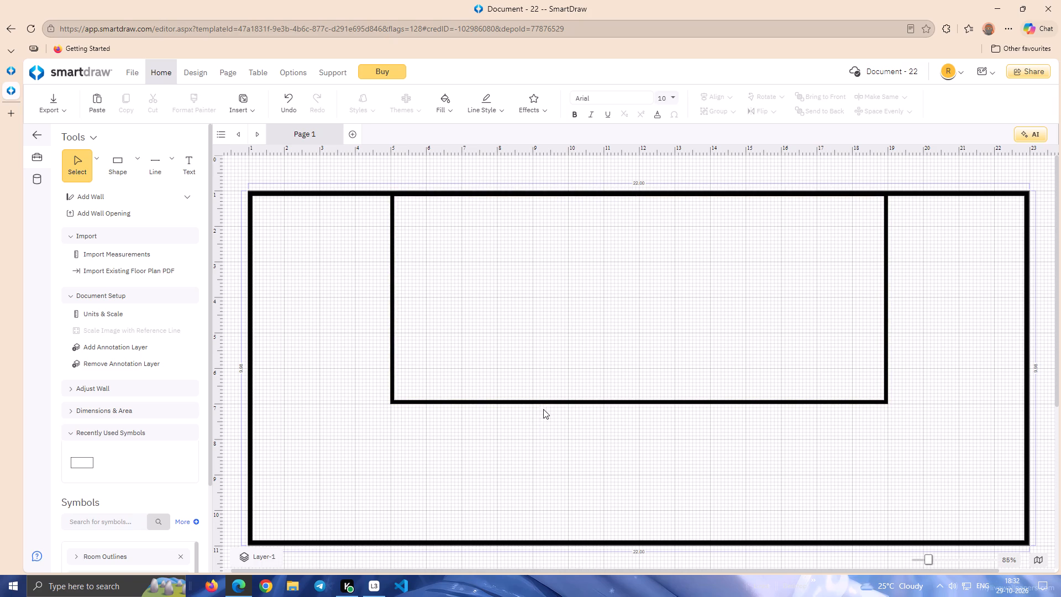
{"action": "left_click", "coordinate": [549, 405]}
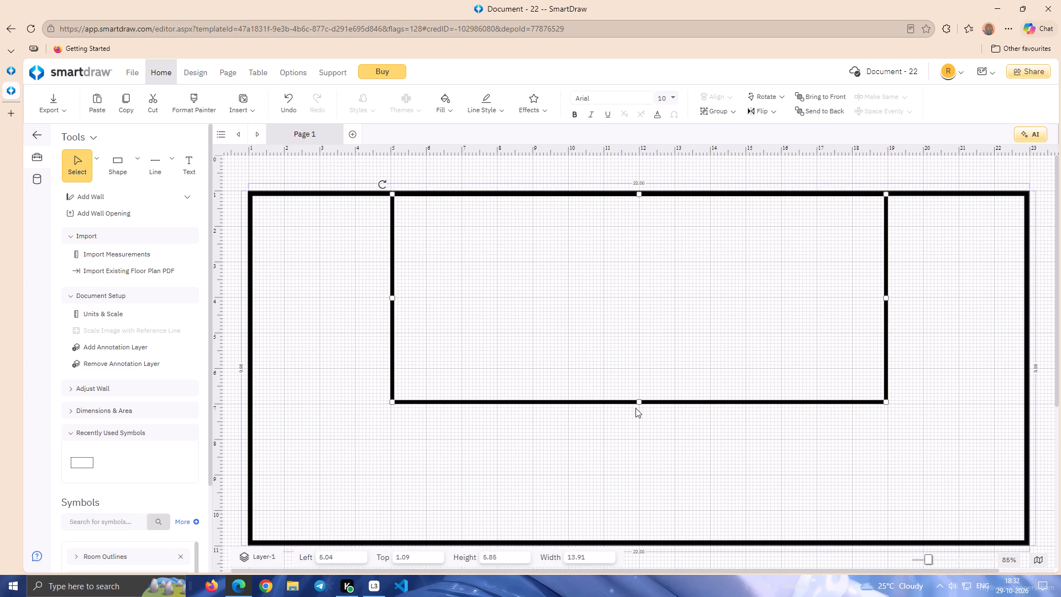
{"action": "left_click", "coordinate": [665, 373]}
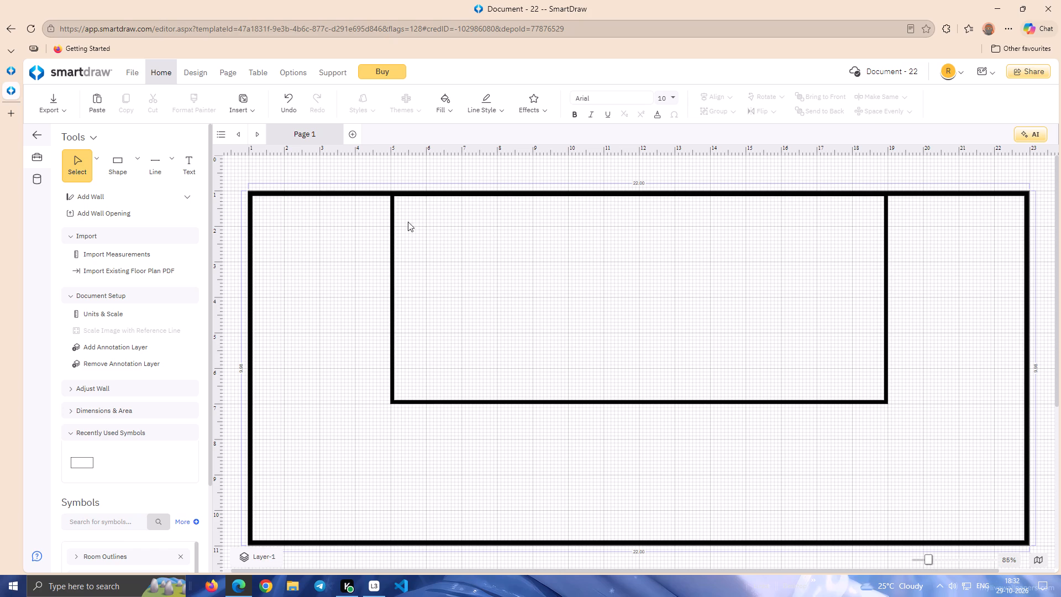
Add a rectangle in the outline's upper-left corner, at about 1.04 left and 1.09 top, and widen it to about 3.00.
{"action": "left_click", "coordinate": [133, 174]}
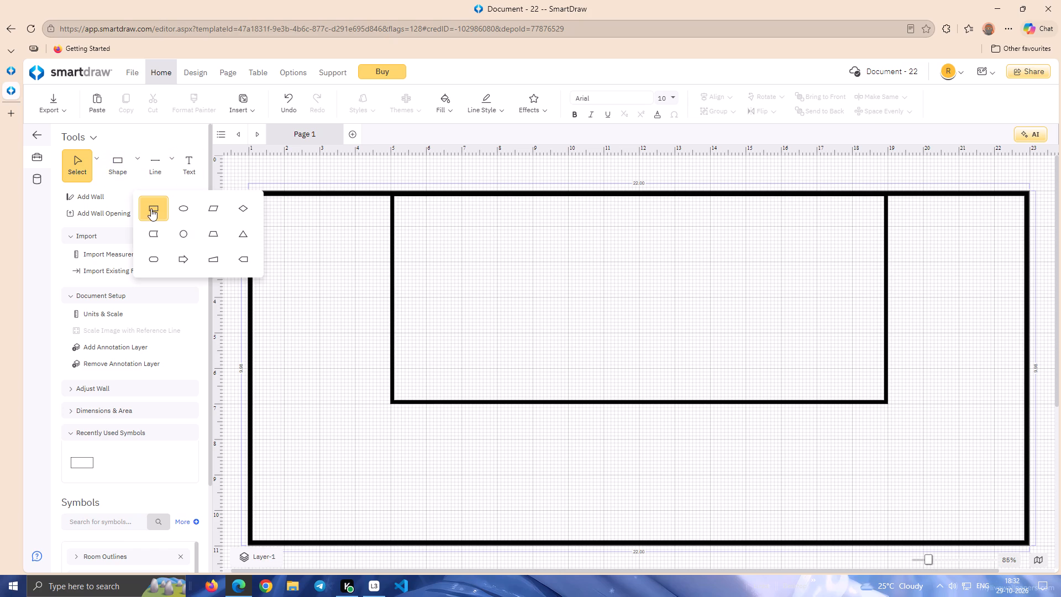
{"action": "left_click_drag", "start_coordinate": [153, 209], "coordinate": [285, 238]}
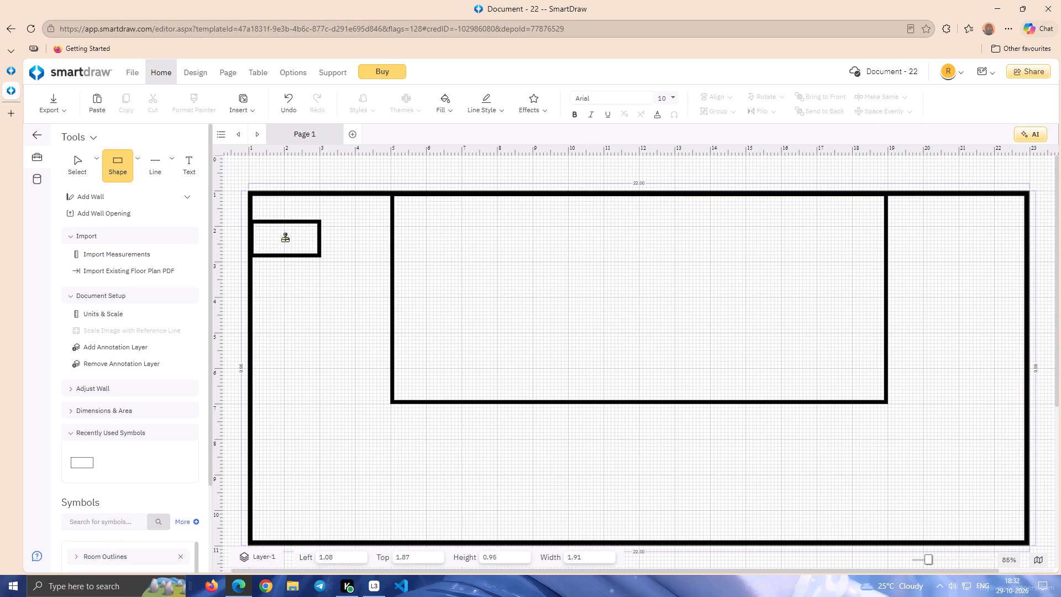
{"action": "left_click_drag", "start_coordinate": [285, 238], "coordinate": [284, 212]}
{"action": "left_click_drag", "start_coordinate": [317, 211], "coordinate": [350, 210]}
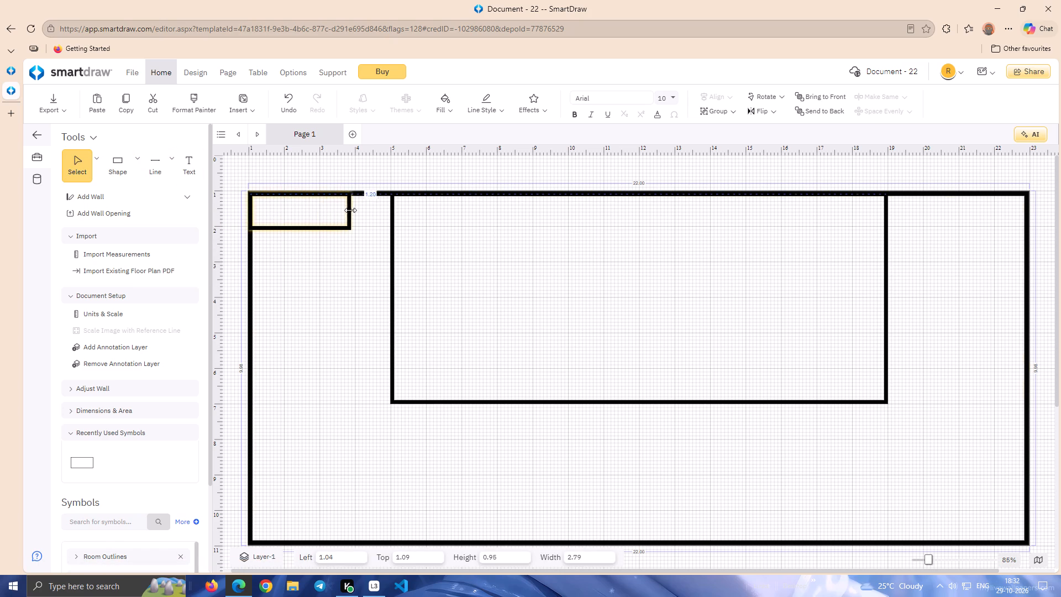
{"action": "left_click_drag", "start_coordinate": [350, 210], "coordinate": [358, 210]}
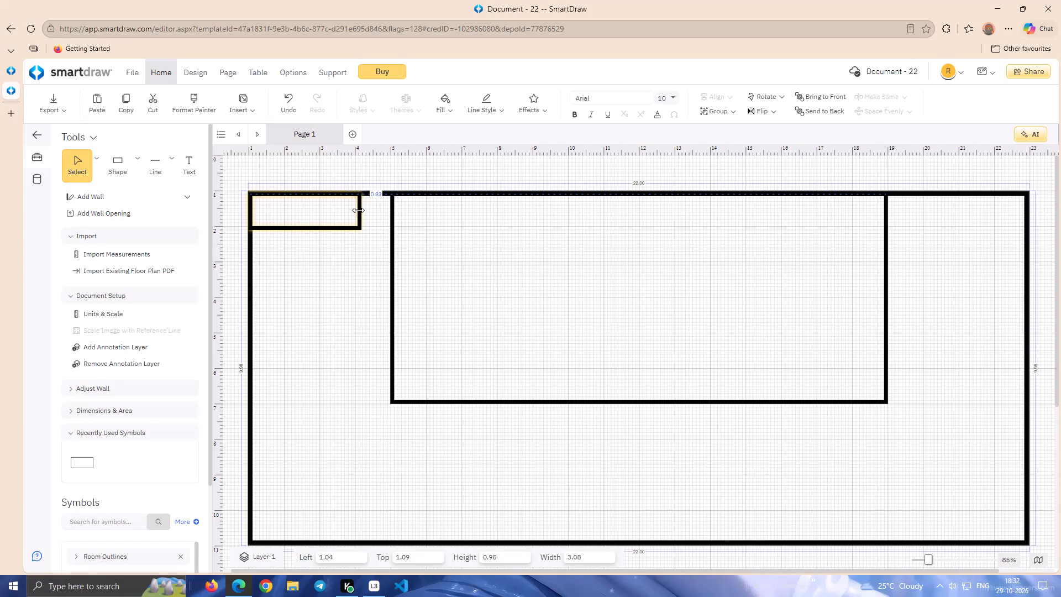
{"action": "left_click_drag", "start_coordinate": [358, 210], "coordinate": [357, 210]}
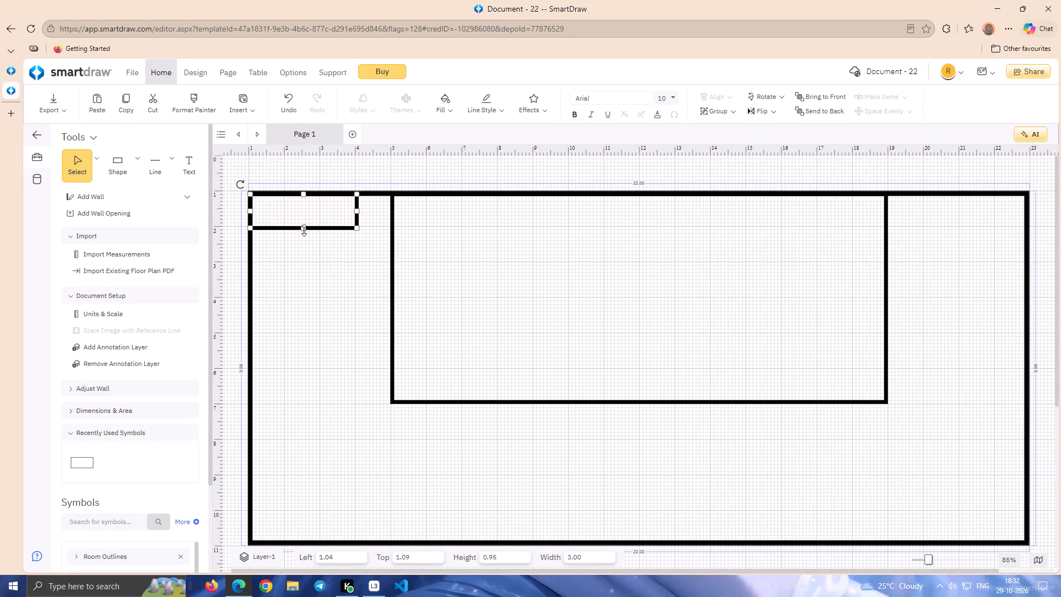
Stretch the upper-left corner rectangle's bottom edge down to a height of about 4.95.
{"action": "left_click_drag", "start_coordinate": [302, 230], "coordinate": [300, 307]}
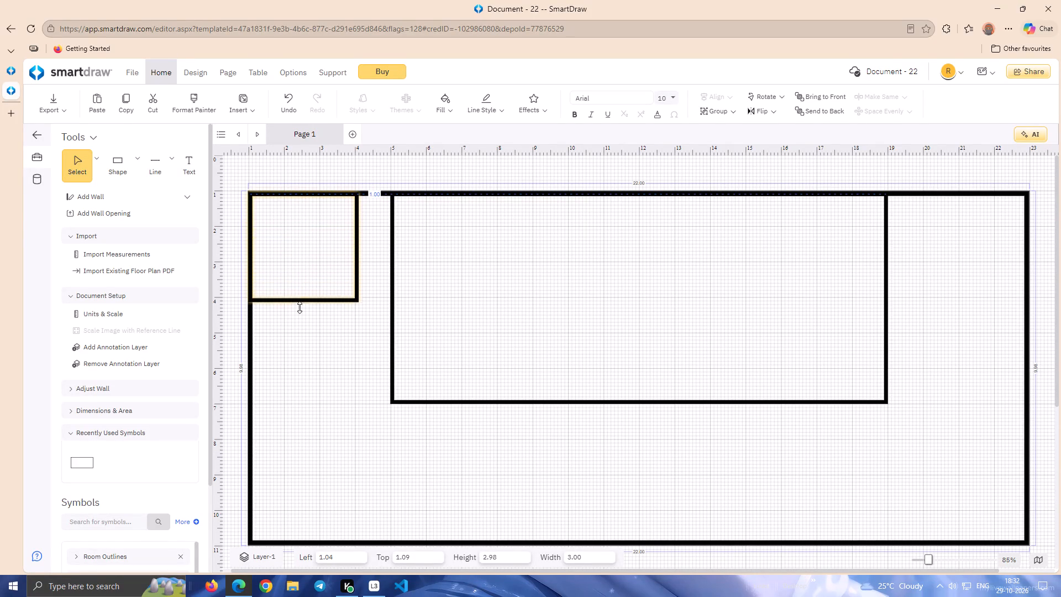
{"action": "left_click_drag", "start_coordinate": [300, 307], "coordinate": [301, 336]}
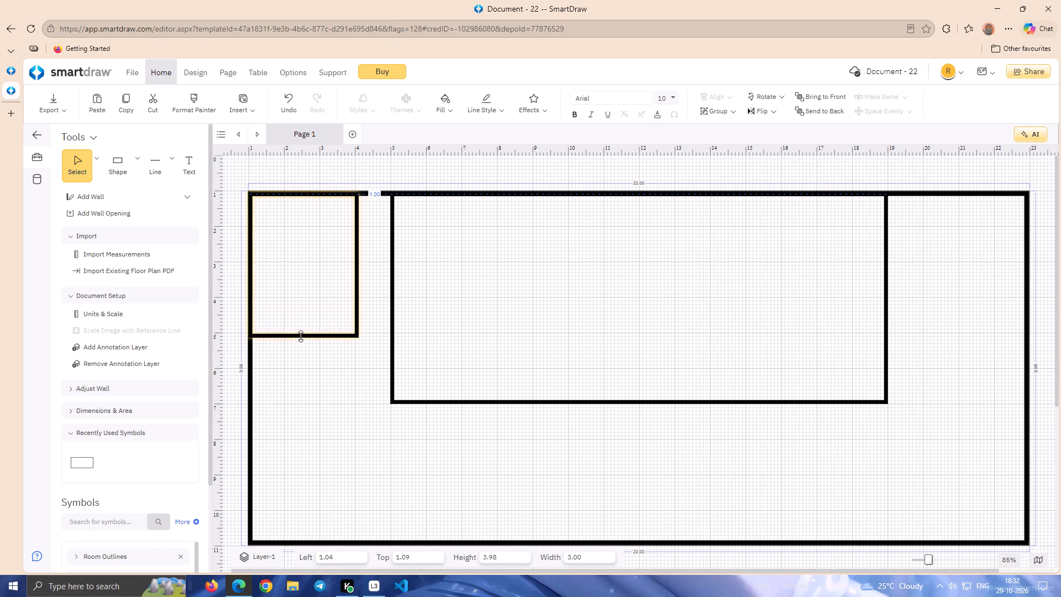
{"action": "left_click_drag", "start_coordinate": [301, 336], "coordinate": [299, 364]}
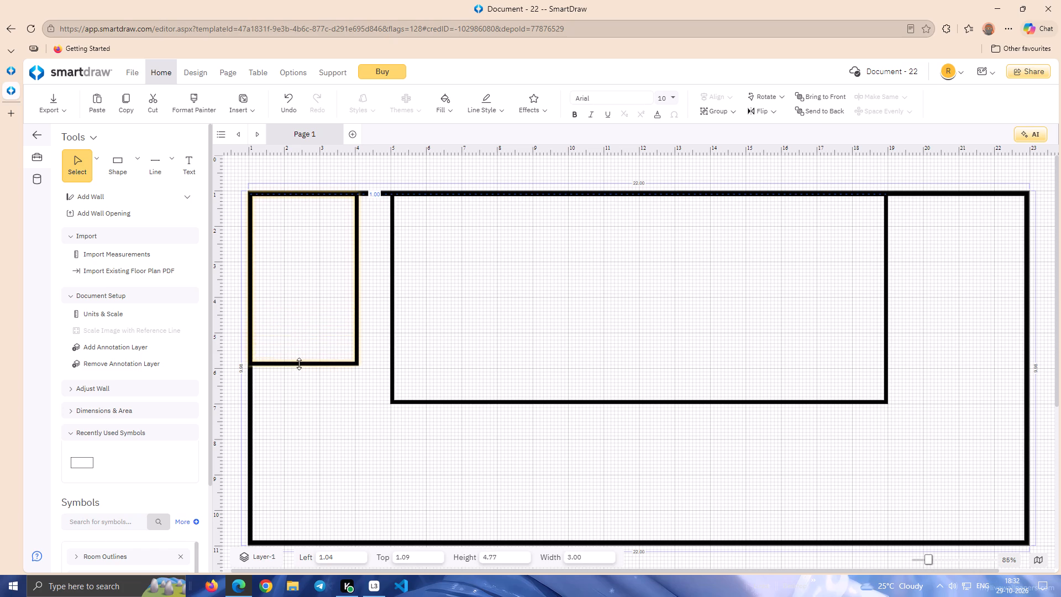
{"action": "left_click_drag", "start_coordinate": [299, 364], "coordinate": [300, 370]}
{"action": "left_click", "coordinate": [364, 315]}
{"action": "left_click", "coordinate": [355, 290]}
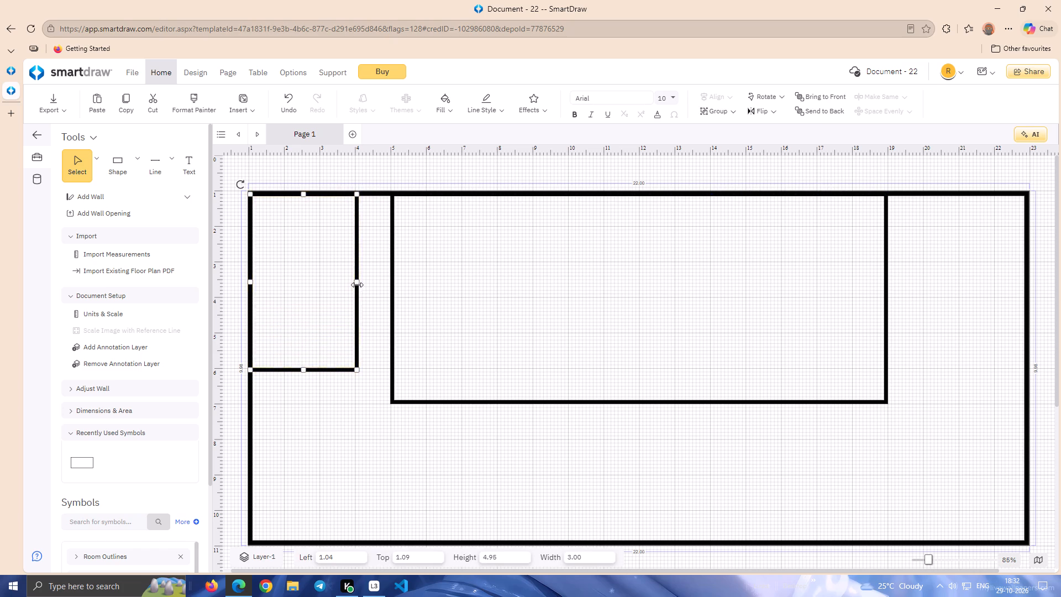
Widen the upper-left rectangle to about 3.91, up to the inner rectangle's side, and nudge it into line with the outer walls.
{"action": "left_click_drag", "start_coordinate": [357, 285], "coordinate": [388, 284]}
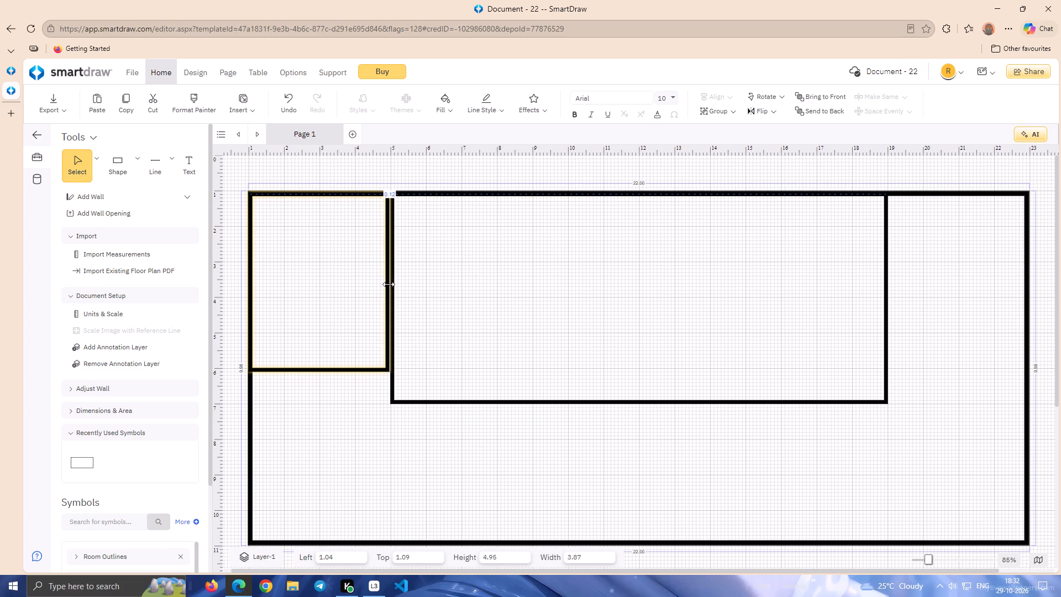
{"action": "left_click_drag", "start_coordinate": [388, 284], "coordinate": [387, 285]}
{"action": "left_click_drag", "start_coordinate": [387, 285], "coordinate": [388, 285]}
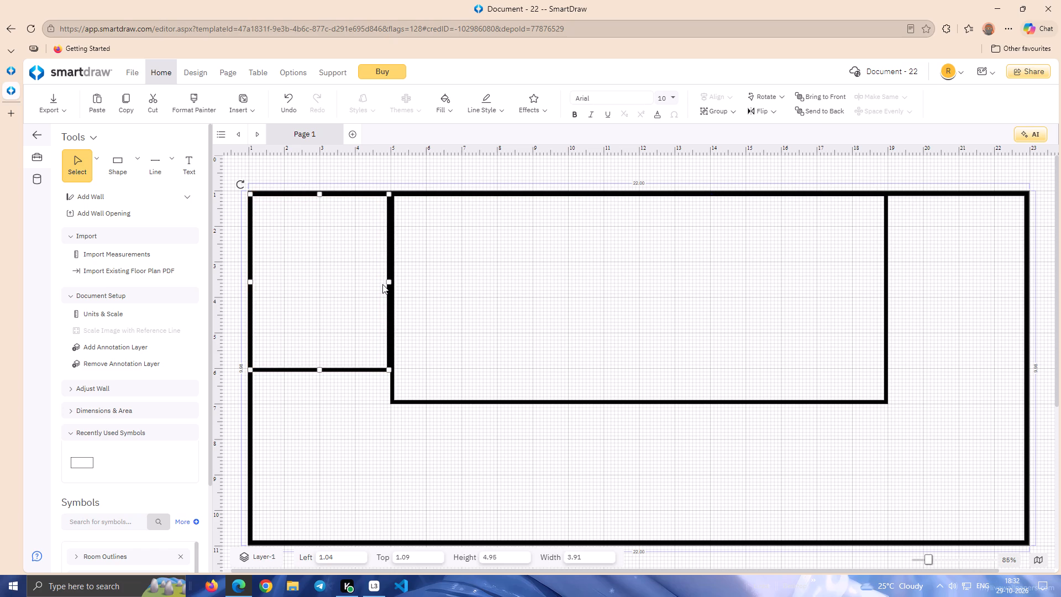
{"action": "key", "text": "Left"}
{"action": "key", "text": "Left"}
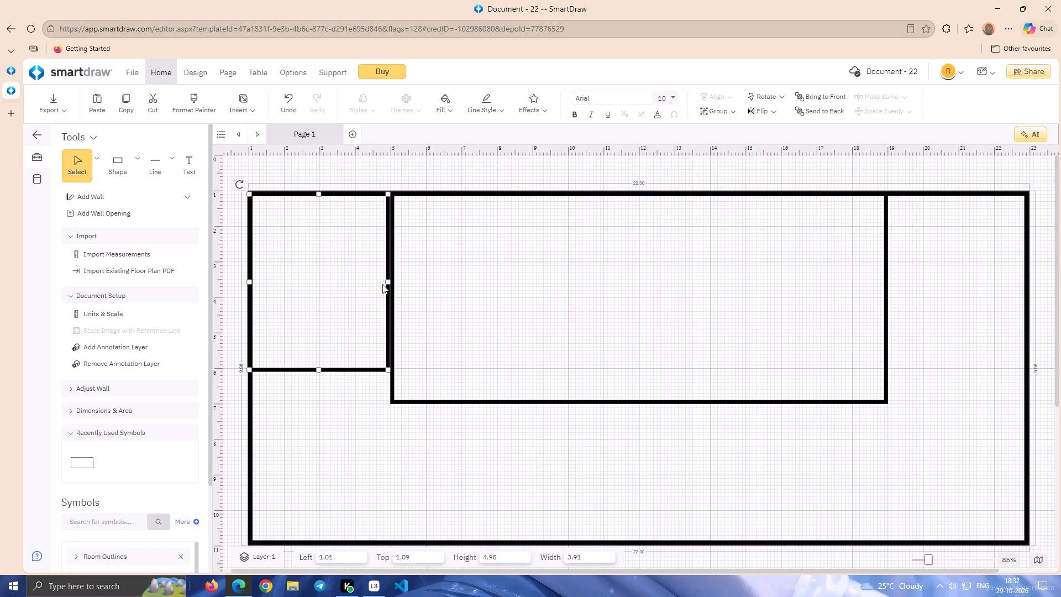
{"action": "key", "text": "Down"}
{"action": "key", "text": "Down"}
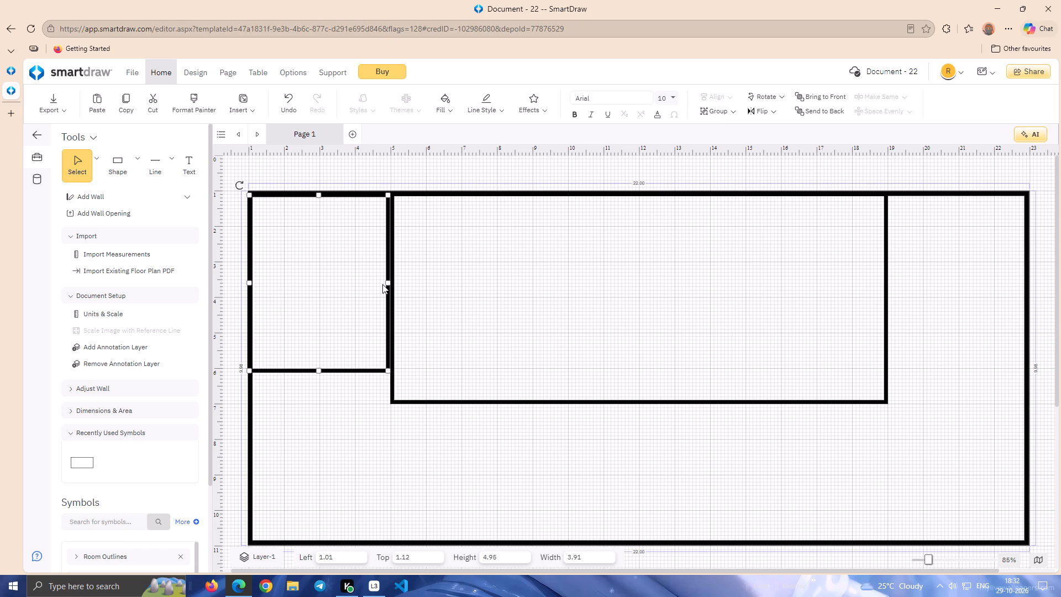
{"action": "key", "text": "Up"}
{"action": "key", "text": "Right"}
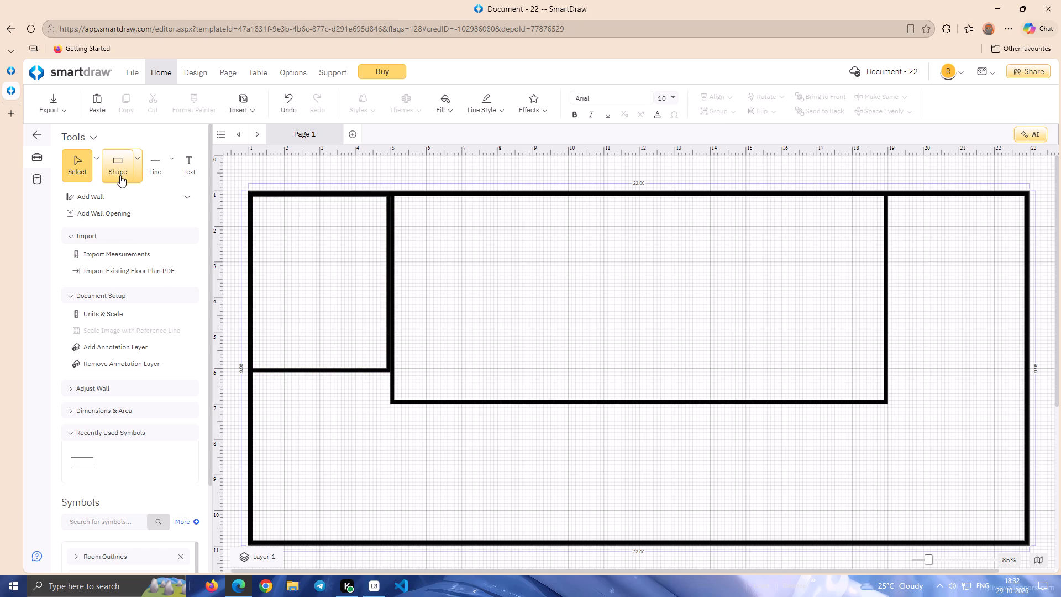
Place a new rectangle beside the inner rectangle's right wall, with its left edge at about 19.08 and top at about 1.20.
{"action": "left_click", "coordinate": [134, 164]}
{"action": "left_click_drag", "start_coordinate": [148, 208], "coordinate": [319, 221]}
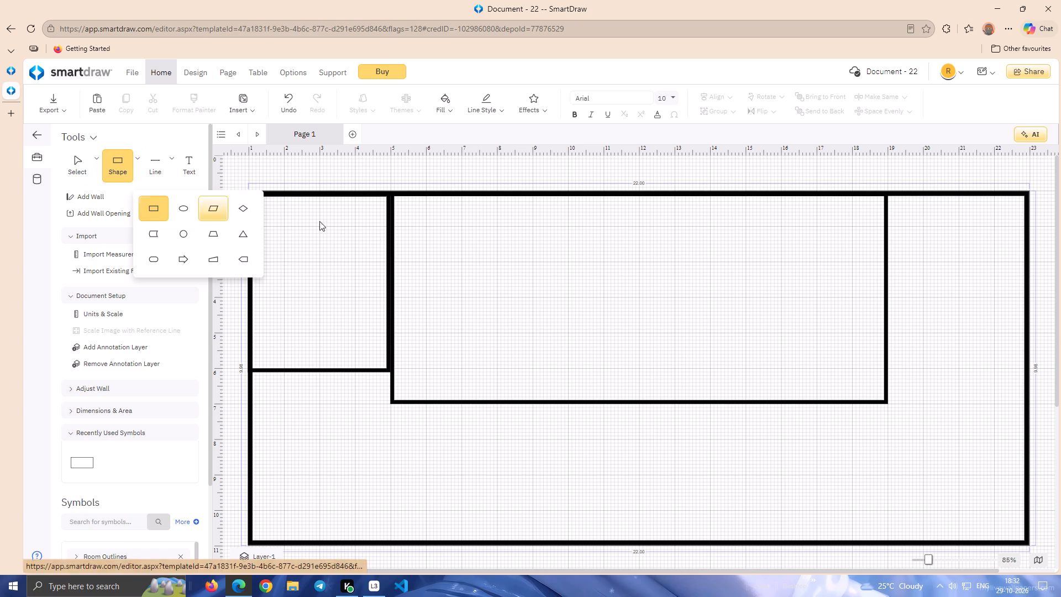
{"action": "left_click_drag", "start_coordinate": [319, 221], "coordinate": [916, 249]}
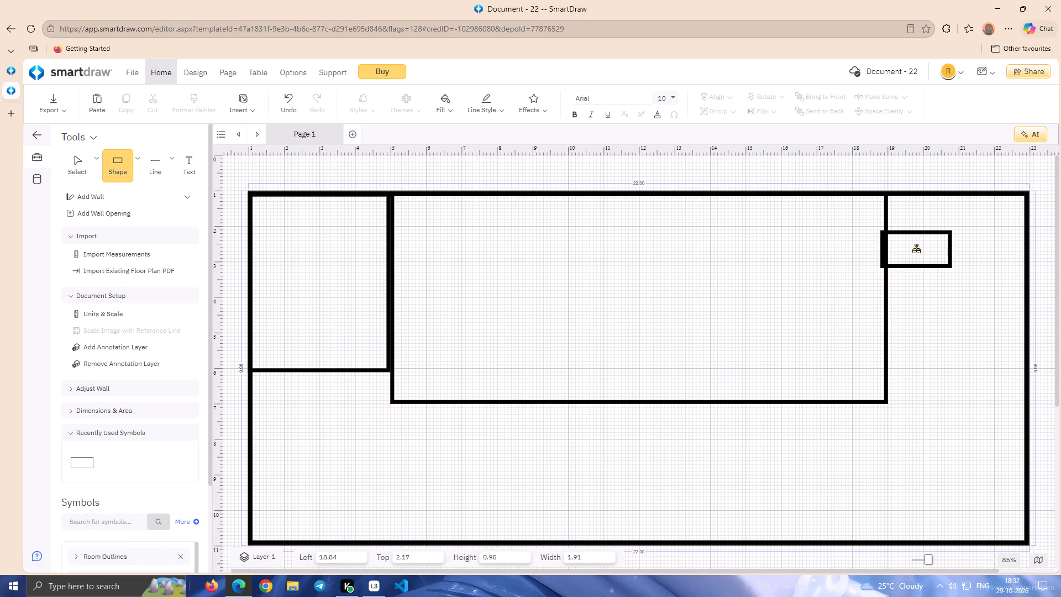
{"action": "left_click_drag", "start_coordinate": [916, 249], "coordinate": [923, 248]}
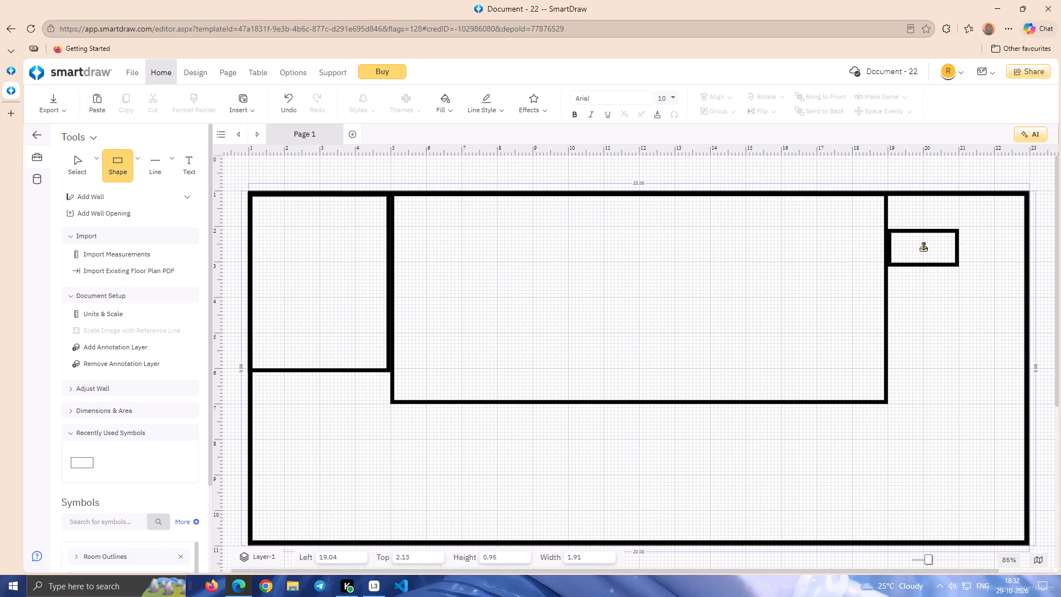
{"action": "left_click_drag", "start_coordinate": [923, 248], "coordinate": [925, 224]}
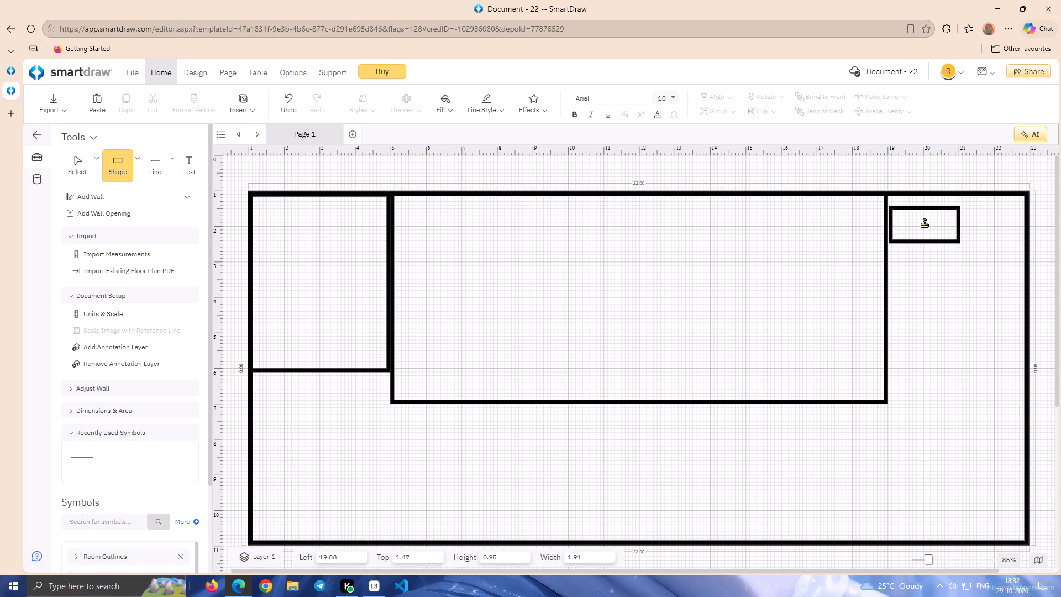
{"action": "left_click_drag", "start_coordinate": [925, 224], "coordinate": [925, 215]}
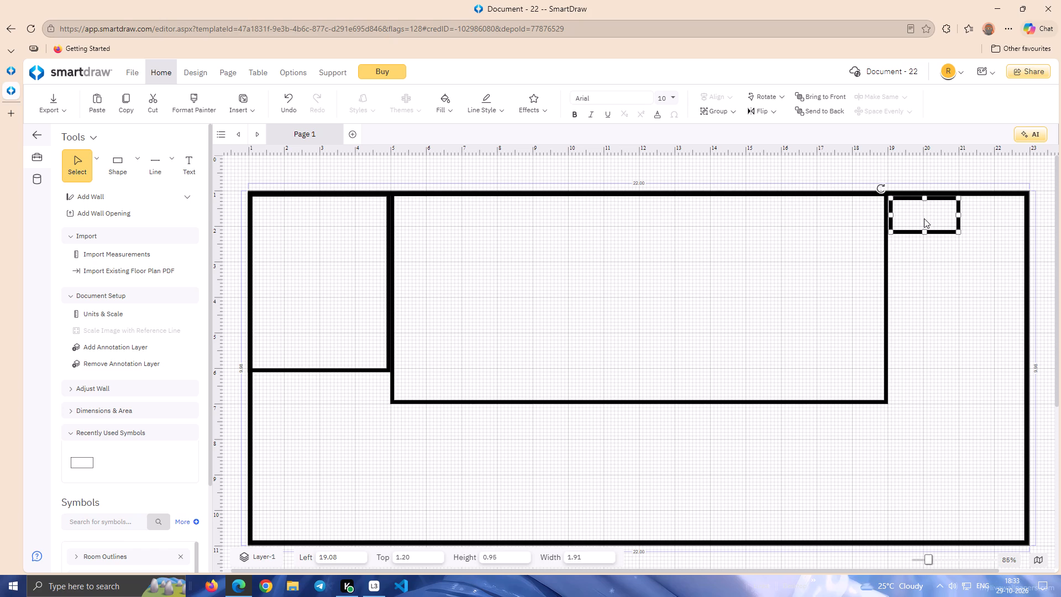
Nudge the new rectangle against the upper wall so its left edge is at about 19.05 and its top at about 1.07.
{"action": "key", "text": "Left"}
{"action": "key", "text": "Up"}
{"action": "key", "text": "Up"}
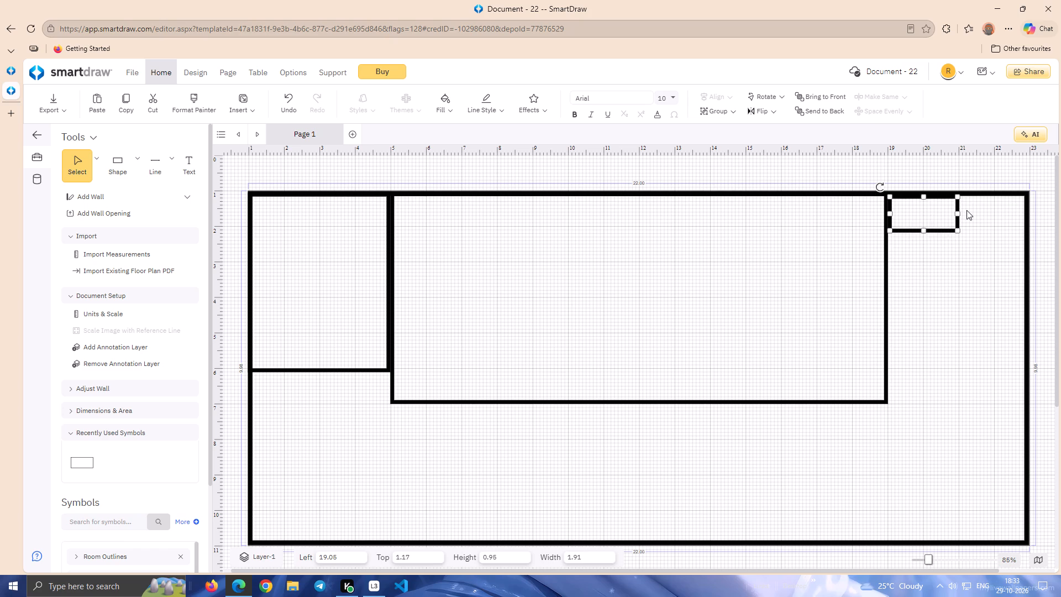
{"action": "key", "text": "Up"}
{"action": "key", "text": "Up"}
{"action": "key", "text": "Up"}
{"action": "key", "text": "Up"}
{"action": "key", "text": "Up"}
{"action": "key", "text": "Up"}
{"action": "key", "text": "Up"}
{"action": "key", "text": "Up"}
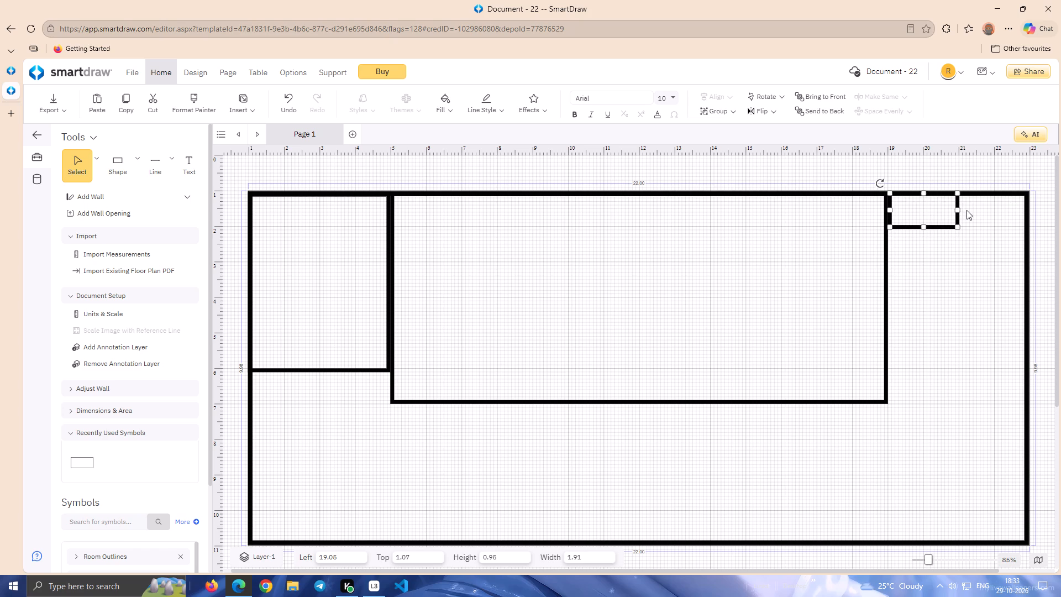
Stretch the upper-right rectangle's right side out to the outer wall, to a width of about 3.89.
{"action": "left_click_drag", "start_coordinate": [957, 210], "coordinate": [961, 211]}
{"action": "left_click_drag", "start_coordinate": [961, 211], "coordinate": [1027, 211]}
{"action": "left_click_drag", "start_coordinate": [956, 211], "coordinate": [987, 210]}
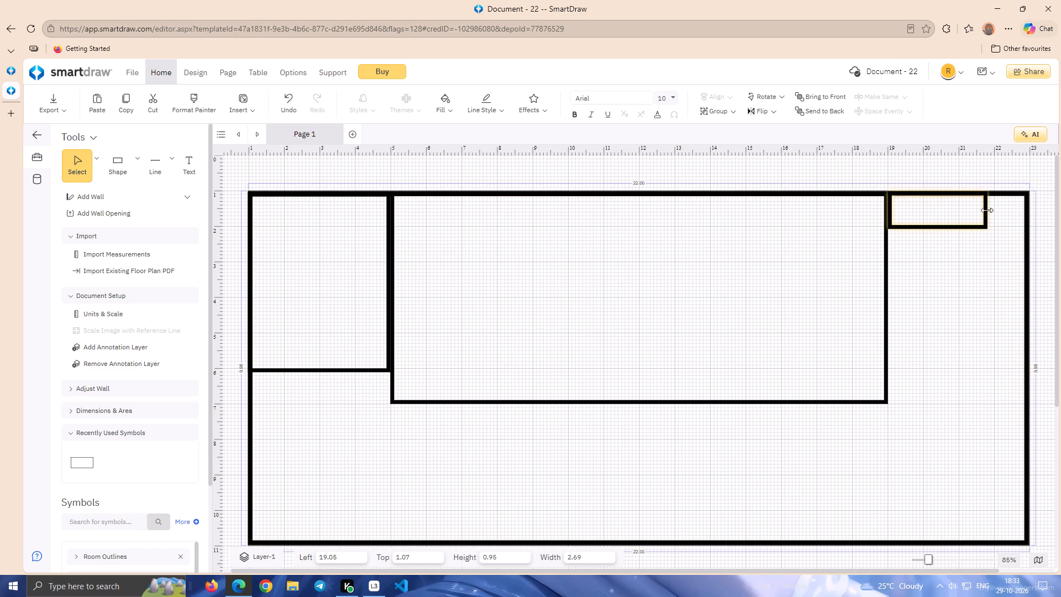
{"action": "left_click_drag", "start_coordinate": [987, 210], "coordinate": [1028, 208]}
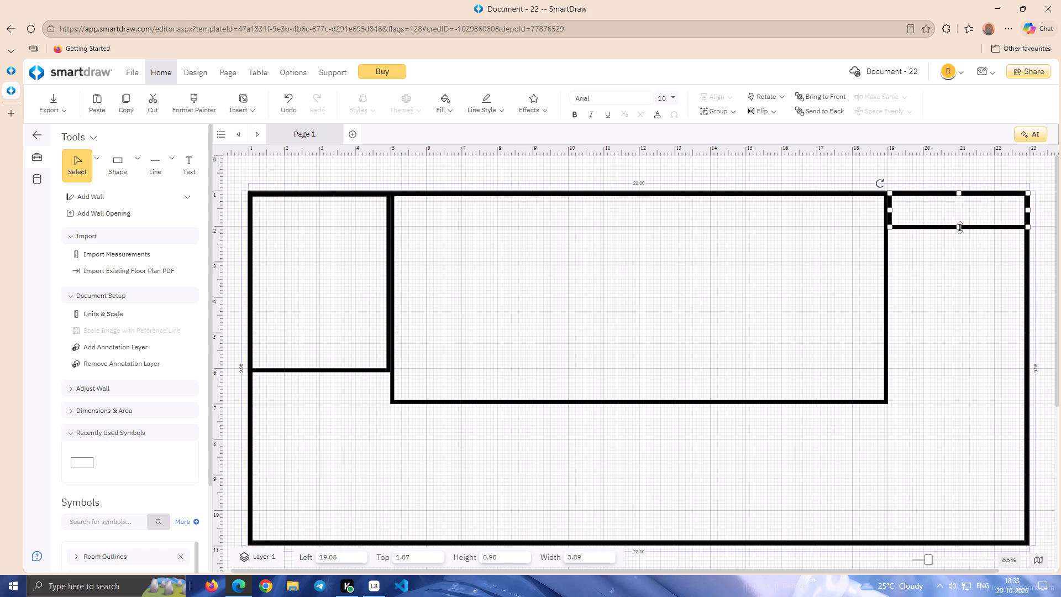
Stretch the upper-right rectangle's bottom edge down to a height of about 4.88.
{"action": "left_click_drag", "start_coordinate": [960, 227], "coordinate": [960, 327]}
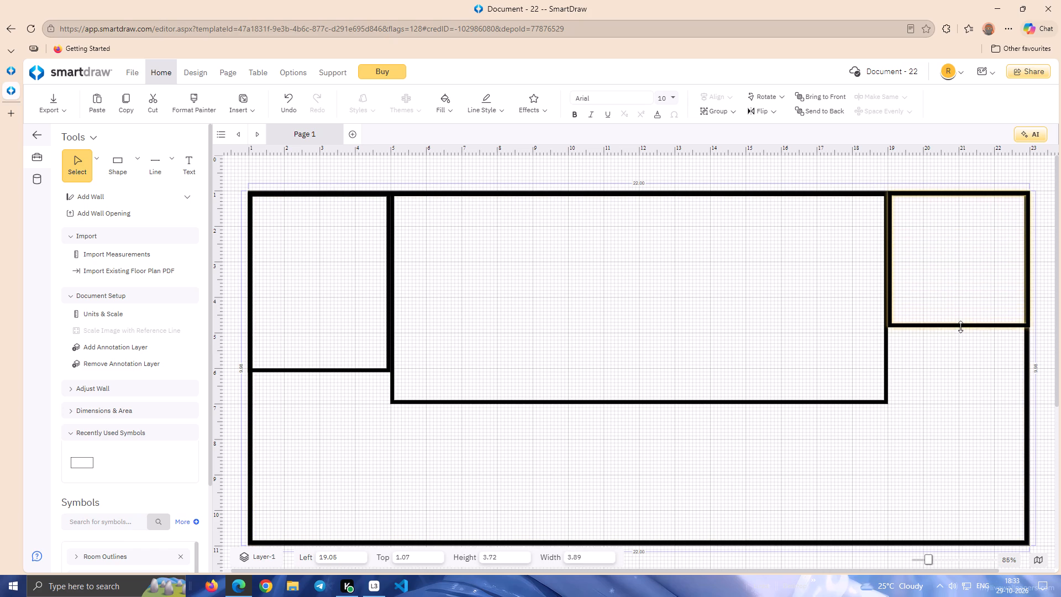
{"action": "left_click_drag", "start_coordinate": [960, 327], "coordinate": [960, 330]}
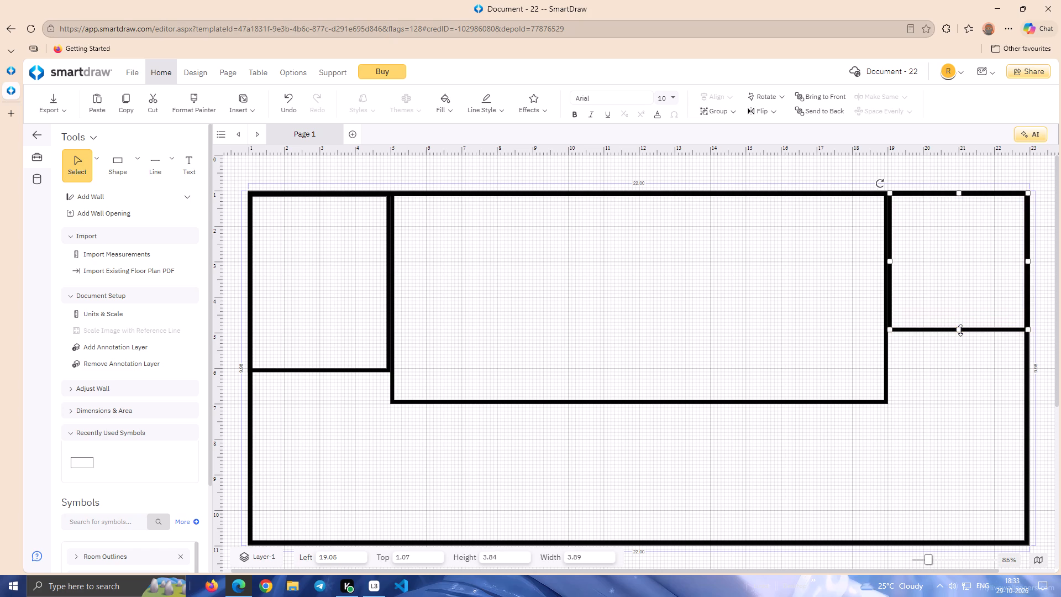
{"action": "left_click_drag", "start_coordinate": [960, 329], "coordinate": [964, 364]}
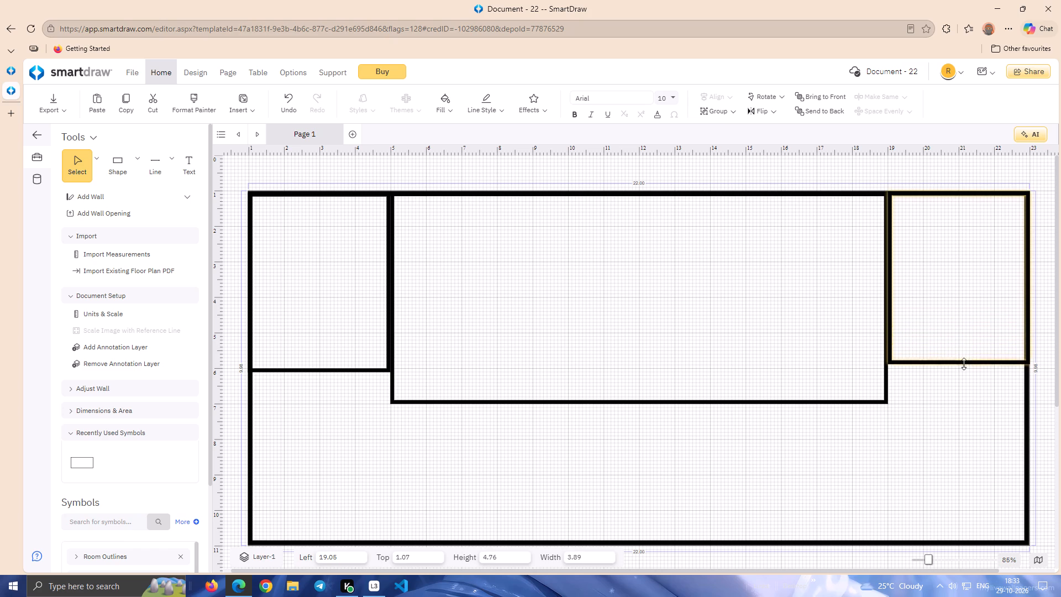
{"action": "left_click_drag", "start_coordinate": [964, 364], "coordinate": [964, 366]}
{"action": "left_click", "coordinate": [964, 366]}
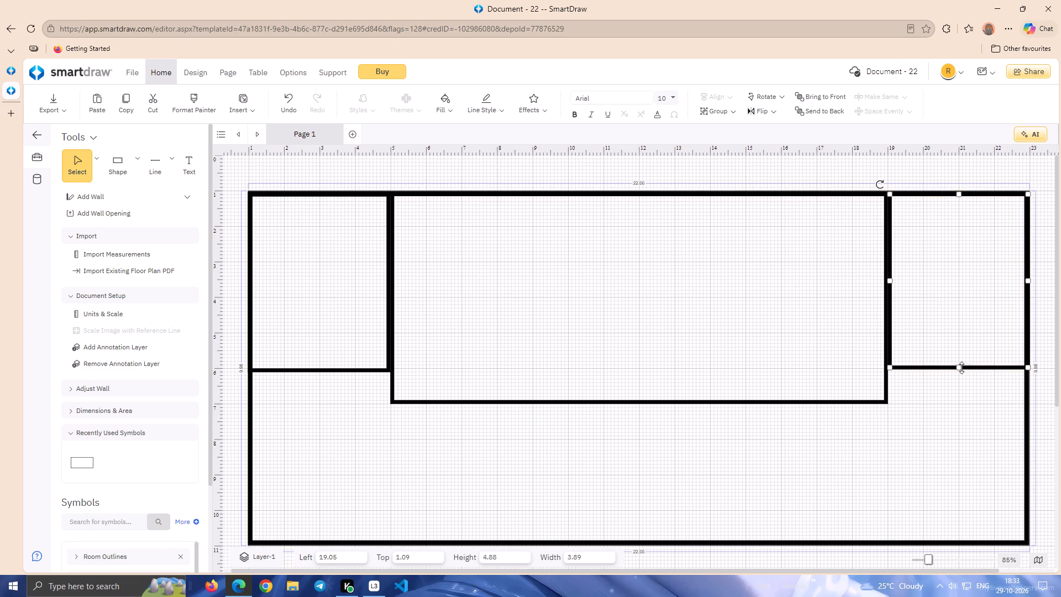
Extend the upper-right rectangle's bottom edge slightly so it lines up with the upper-left rectangle's bottom edge.
{"action": "left_click", "coordinate": [958, 366]}
{"action": "left_click", "coordinate": [955, 414]}
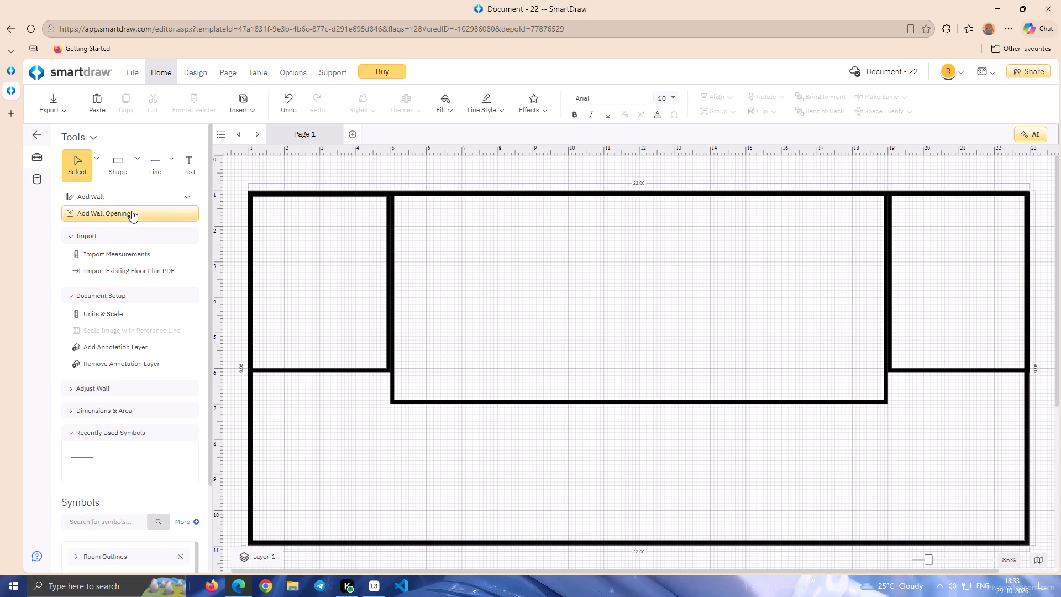
Place a new rectangle in the plan's lower-left corner, with its left edge at about 1.03 and top at about 9.94.
{"action": "left_click", "coordinate": [129, 169]}
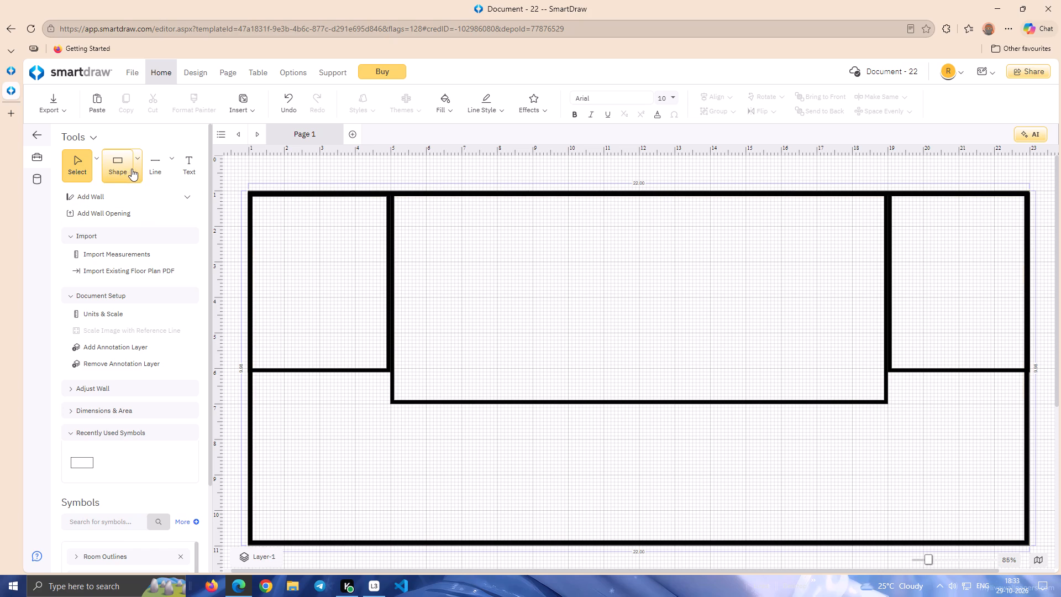
{"action": "left_click", "coordinate": [134, 159]}
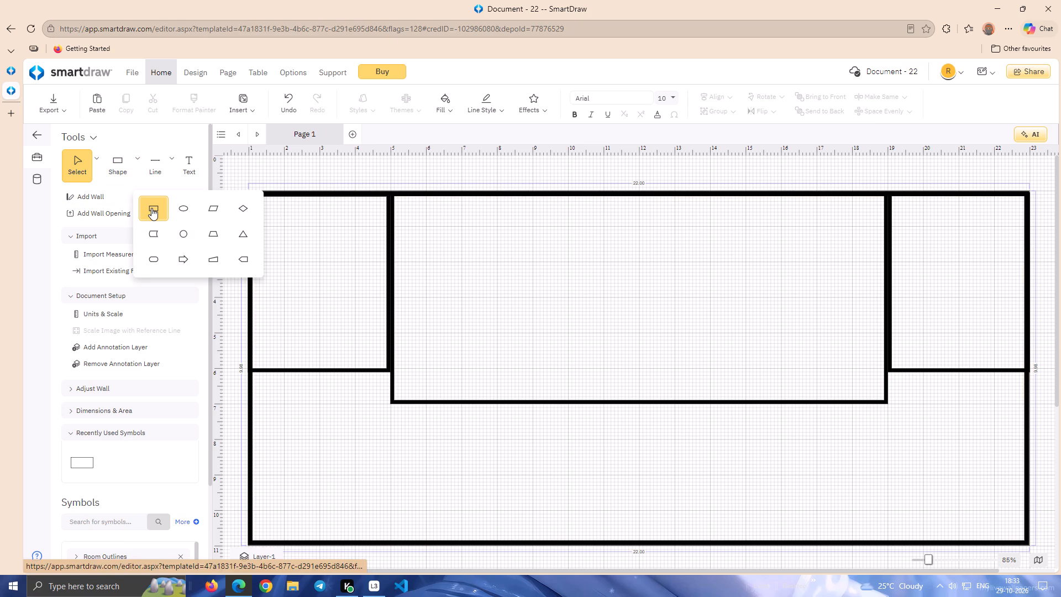
{"action": "left_click_drag", "start_coordinate": [151, 208], "coordinate": [319, 489]}
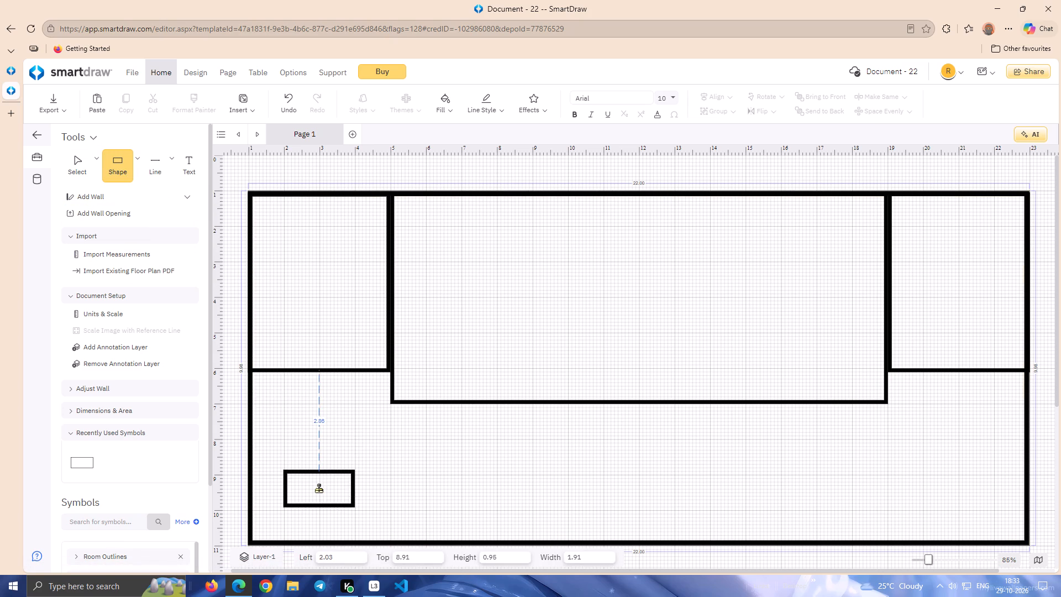
{"action": "left_click_drag", "start_coordinate": [319, 489], "coordinate": [285, 525]}
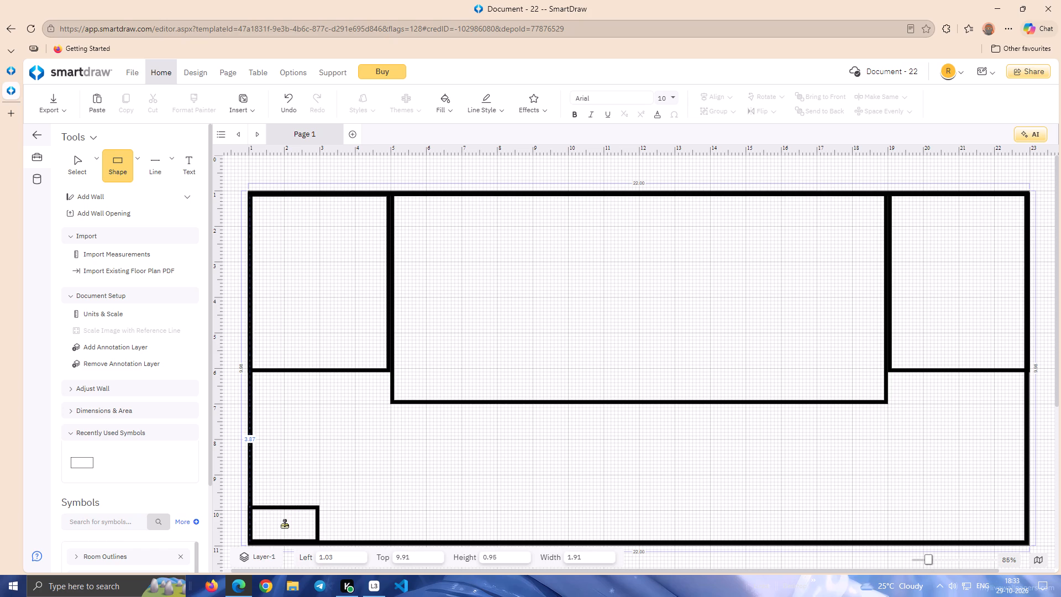
{"action": "left_click_drag", "start_coordinate": [285, 525], "coordinate": [285, 525]}
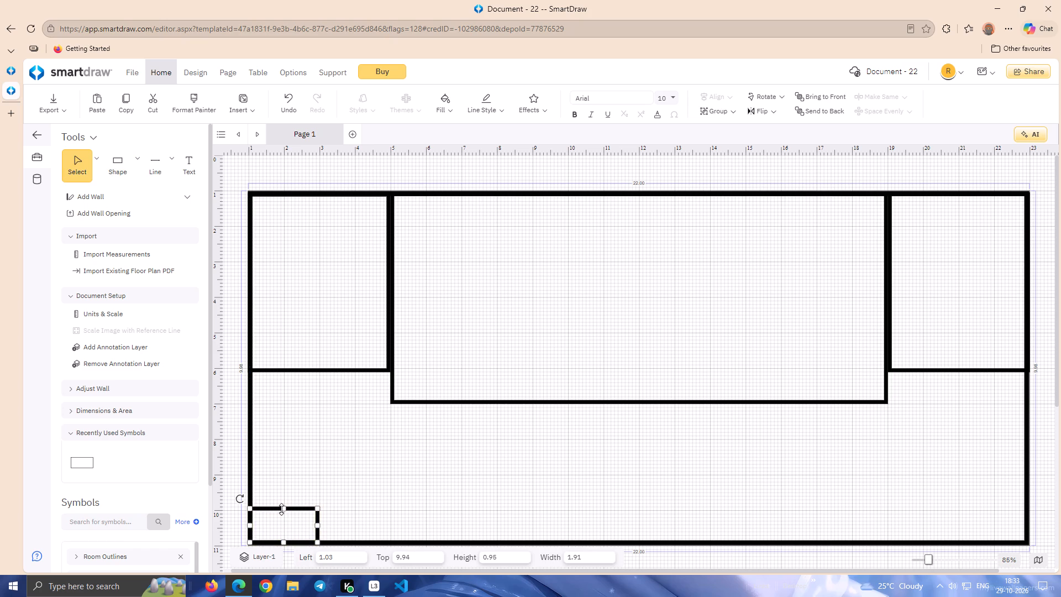
Stretch the lower-left rectangle upward and inward to a height of about 2.82 and a width of about 4.01.
{"action": "left_click_drag", "start_coordinate": [285, 509], "coordinate": [292, 432]}
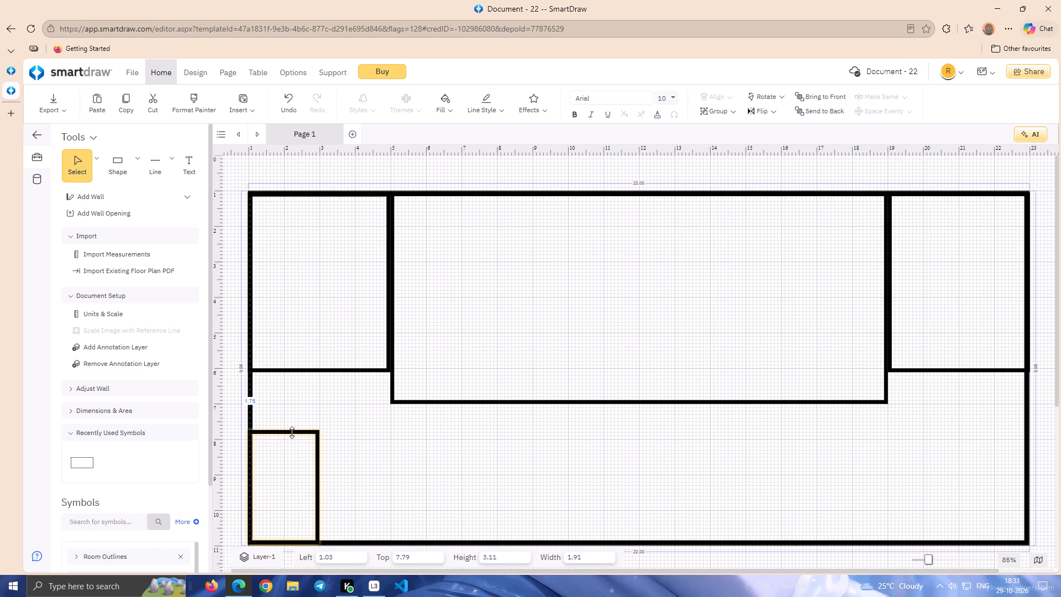
{"action": "left_click_drag", "start_coordinate": [292, 432], "coordinate": [292, 442]}
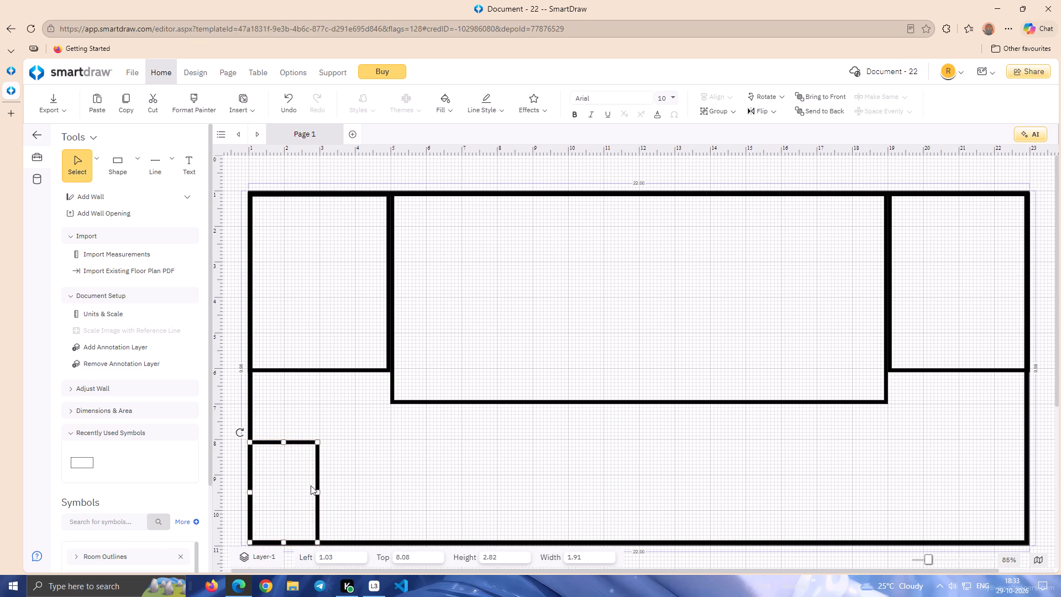
{"action": "left_click_drag", "start_coordinate": [319, 493], "coordinate": [387, 493]}
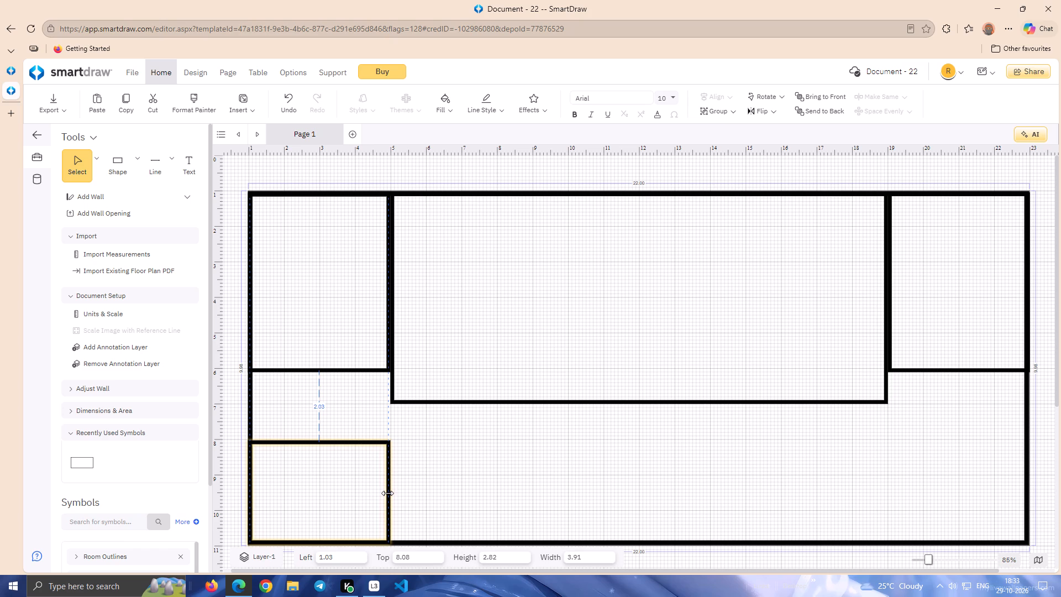
{"action": "left_click_drag", "start_coordinate": [387, 493], "coordinate": [390, 493]}
{"action": "left_click", "coordinate": [443, 475]}
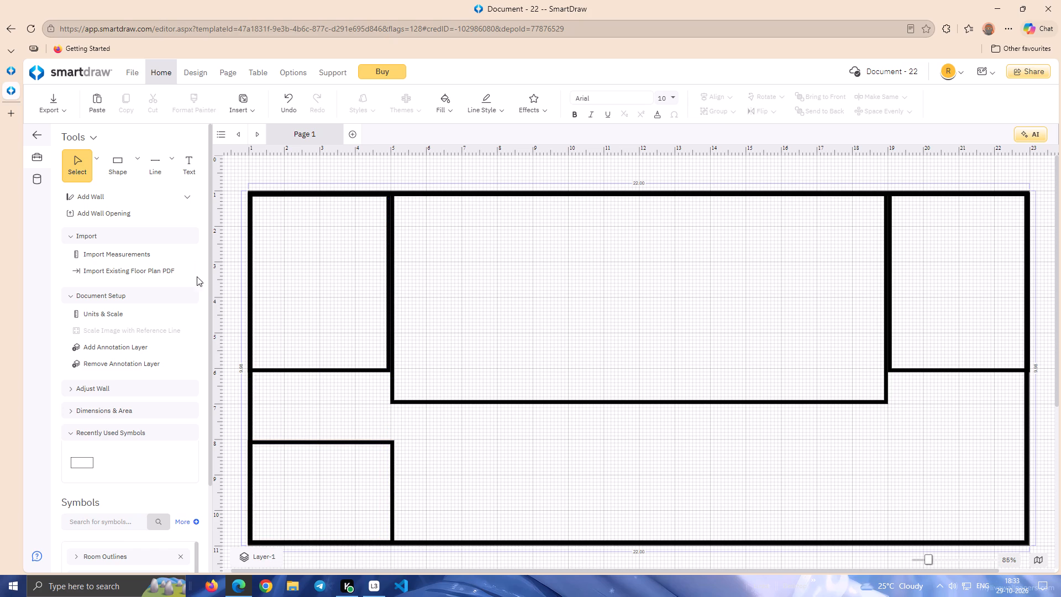
Place a new rectangle in the plan's lower-right corner, with its left edge at about 21.04 and top at about 9.94.
{"action": "left_click", "coordinate": [123, 169]}
{"action": "left_click", "coordinate": [137, 165]}
{"action": "left_click_drag", "start_coordinate": [150, 200], "coordinate": [988, 506]}
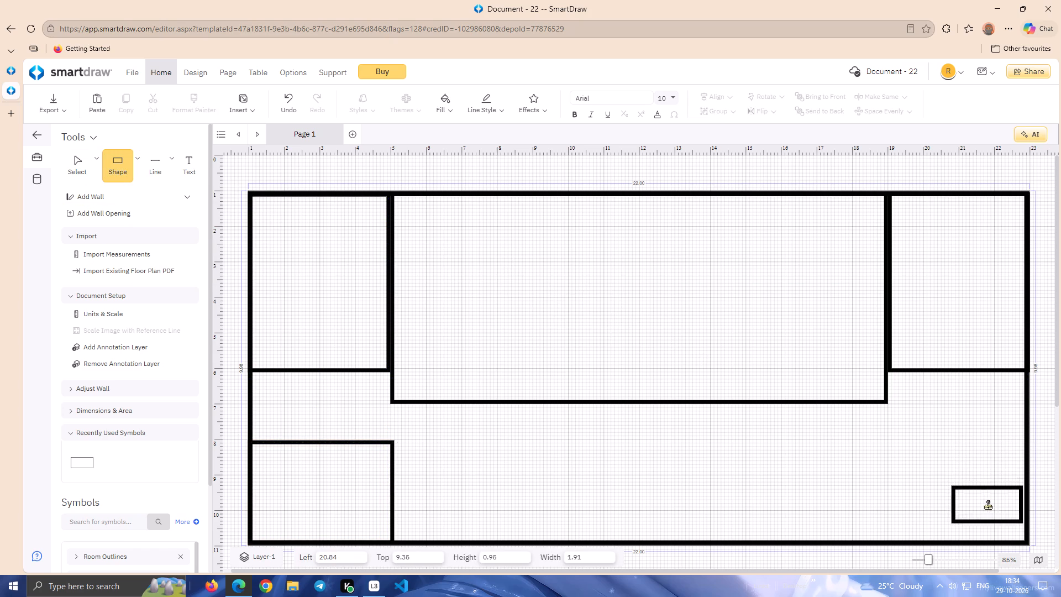
{"action": "left_click_drag", "start_coordinate": [988, 506], "coordinate": [992, 520]}
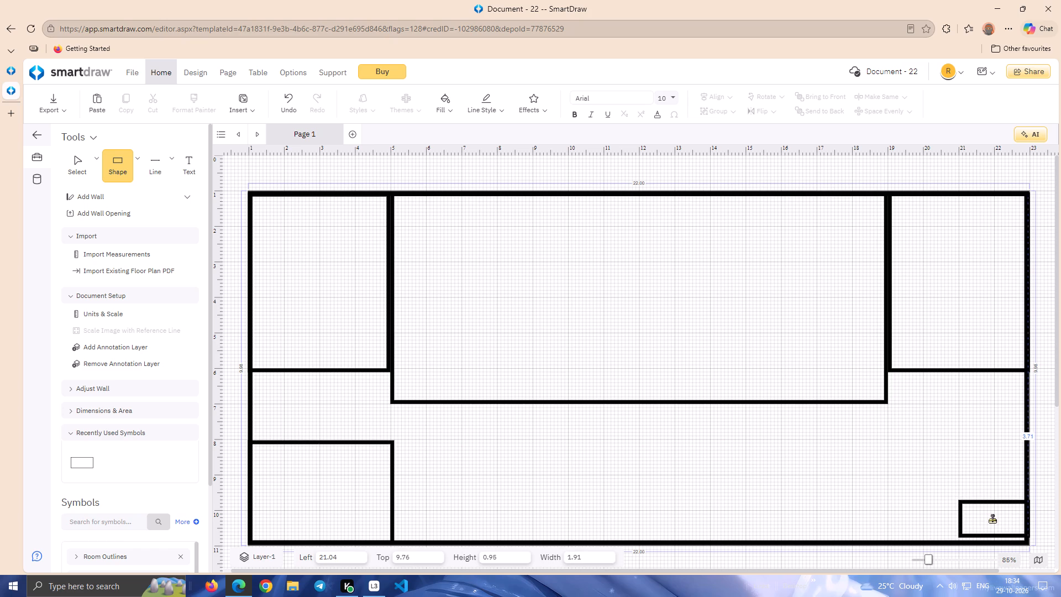
{"action": "left_click_drag", "start_coordinate": [992, 520], "coordinate": [992, 523]}
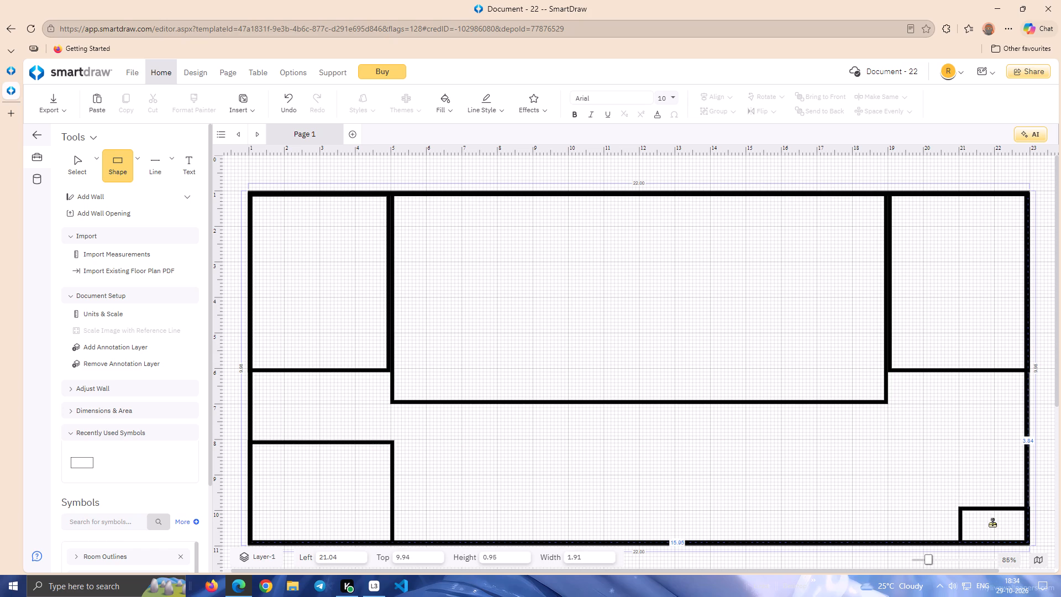
{"action": "left_click_drag", "start_coordinate": [992, 523], "coordinate": [992, 525]}
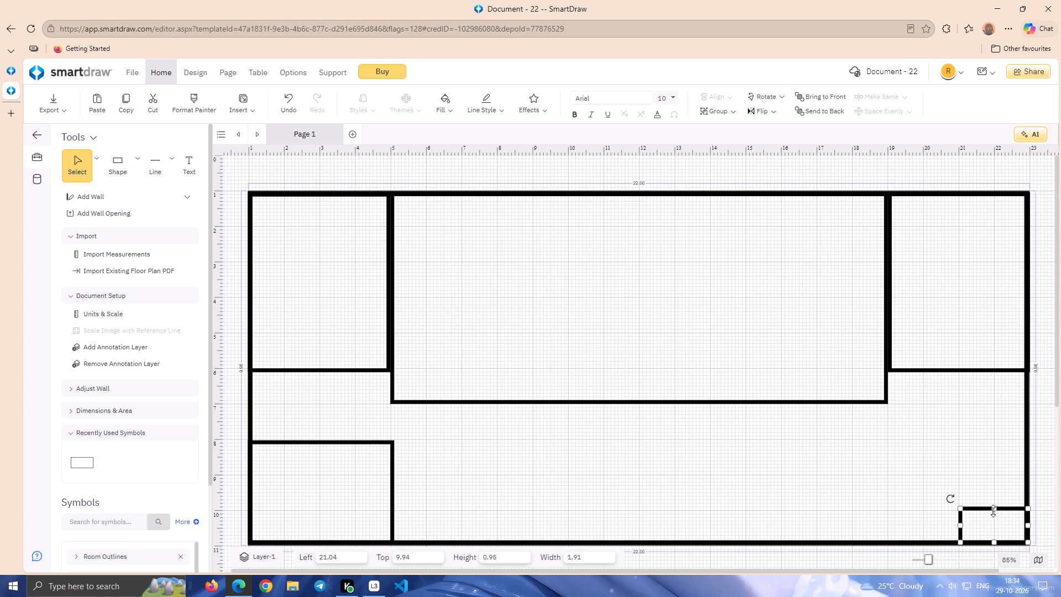
Stretch the lower-right rectangle up to just below the upper-right room, to a height of about 4.74 and width of about 3.89.
{"action": "left_click_drag", "start_coordinate": [993, 511], "coordinate": [981, 380]}
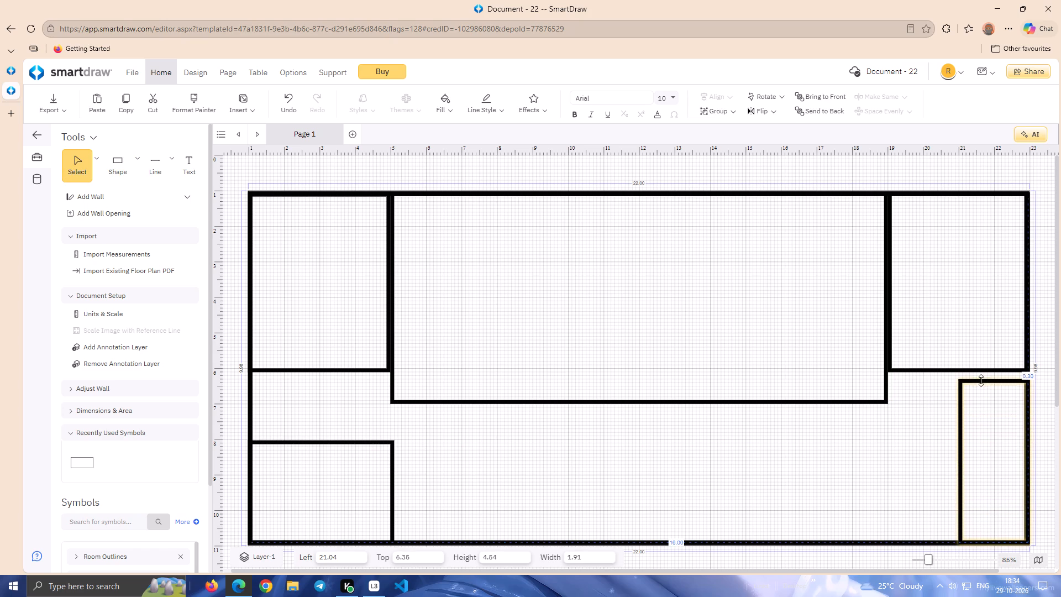
{"action": "left_click_drag", "start_coordinate": [981, 380], "coordinate": [981, 393]}
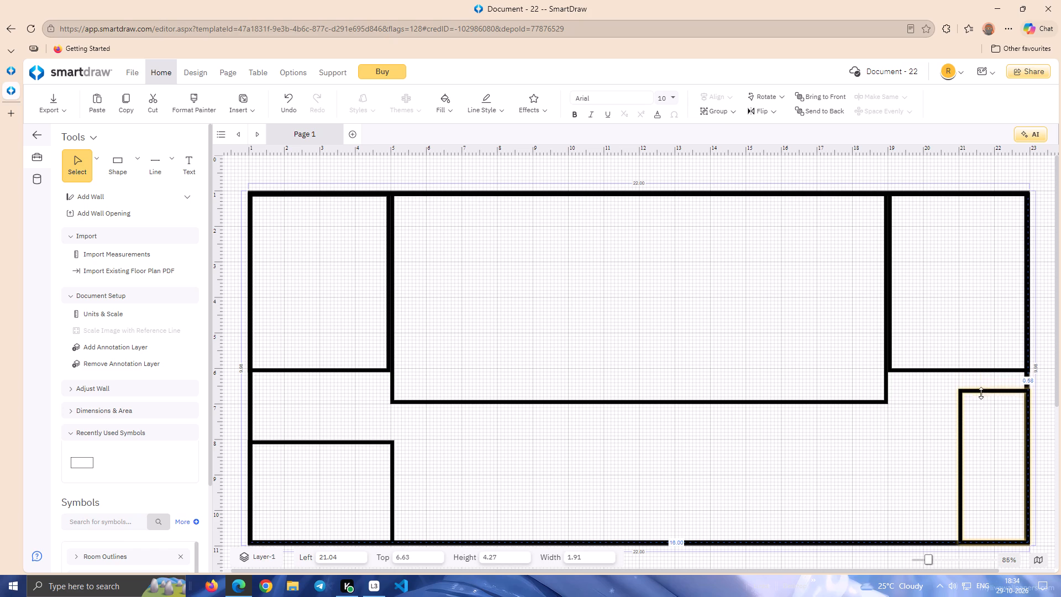
{"action": "left_click_drag", "start_coordinate": [981, 393], "coordinate": [981, 405]}
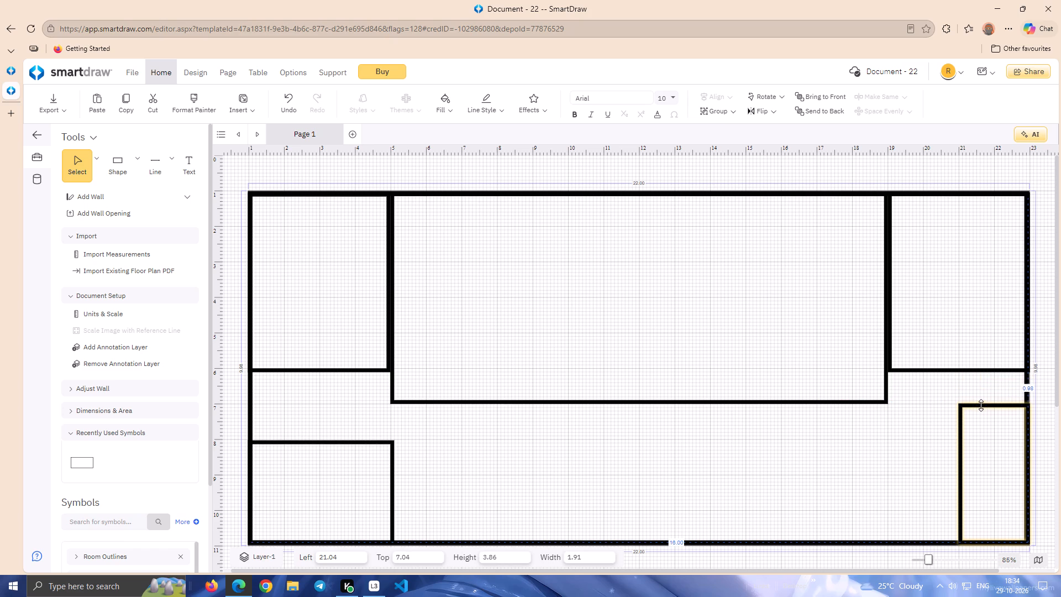
{"action": "left_click_drag", "start_coordinate": [981, 405], "coordinate": [981, 378]}
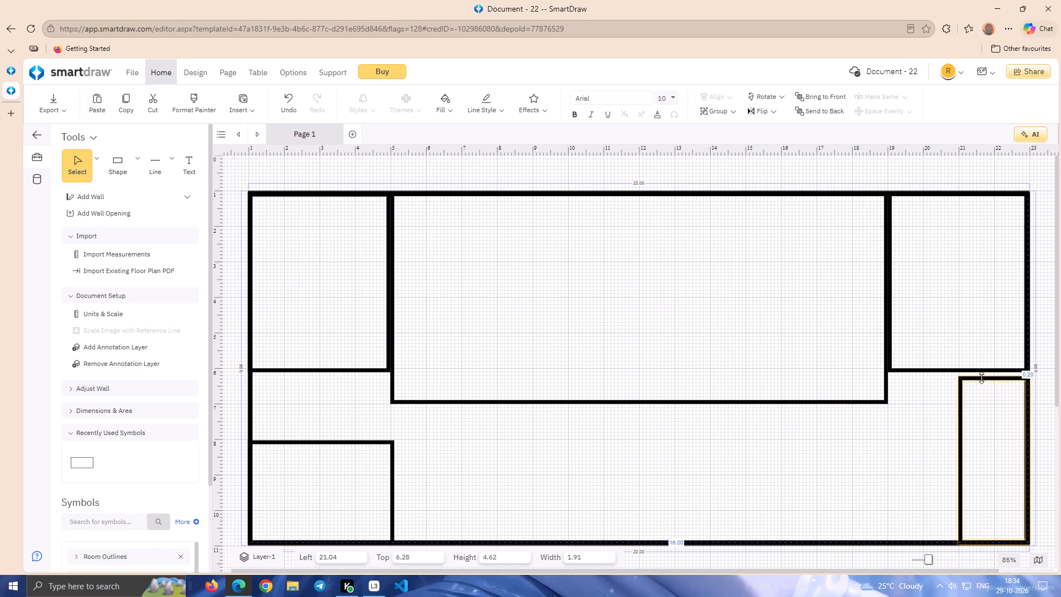
{"action": "left_click_drag", "start_coordinate": [981, 378], "coordinate": [981, 374]}
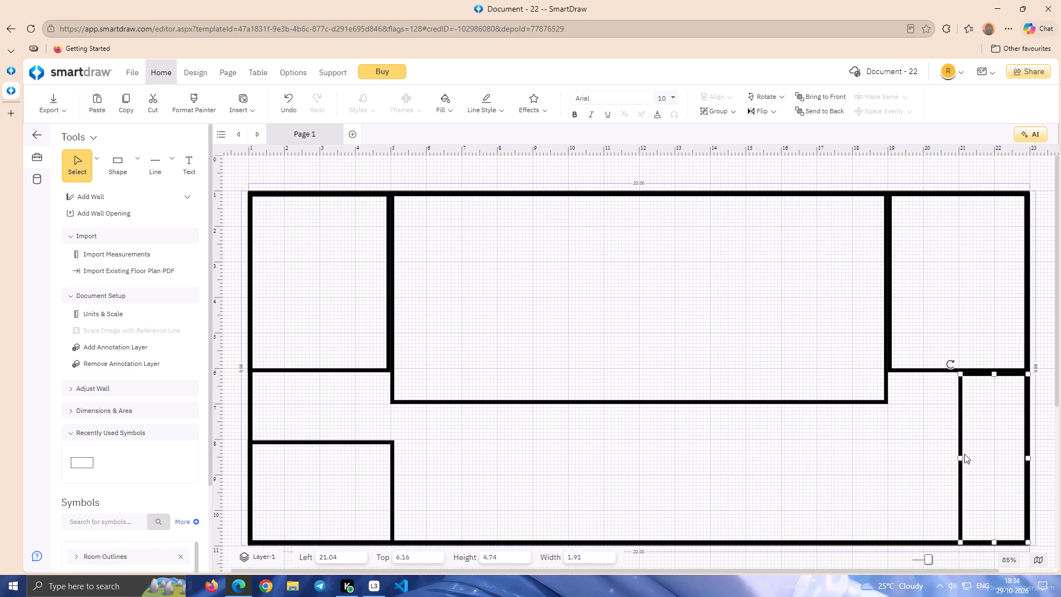
{"action": "left_click_drag", "start_coordinate": [961, 457], "coordinate": [894, 458]}
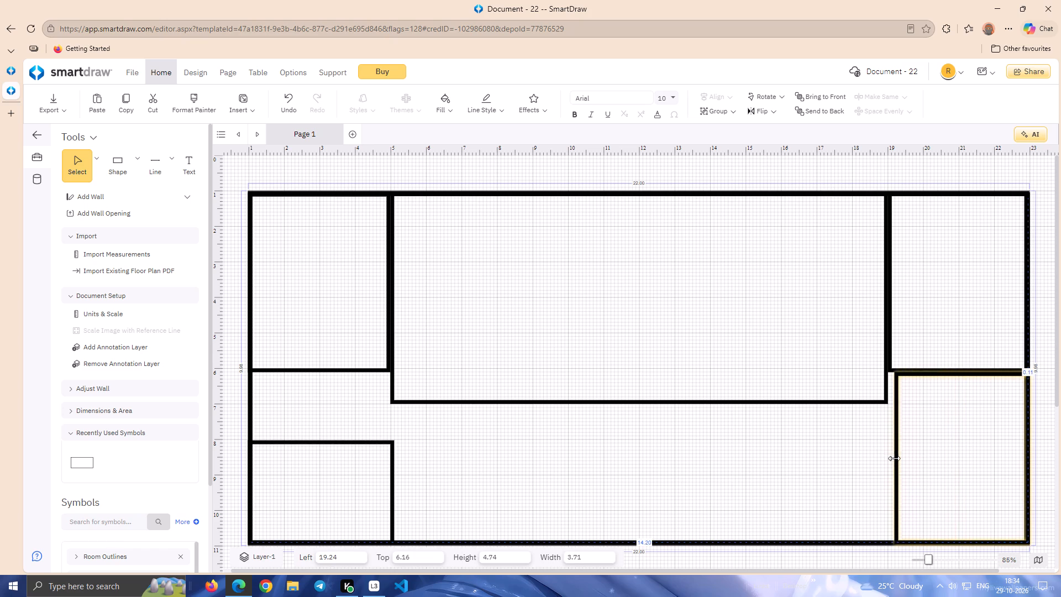
{"action": "left_click_drag", "start_coordinate": [894, 458], "coordinate": [889, 461]}
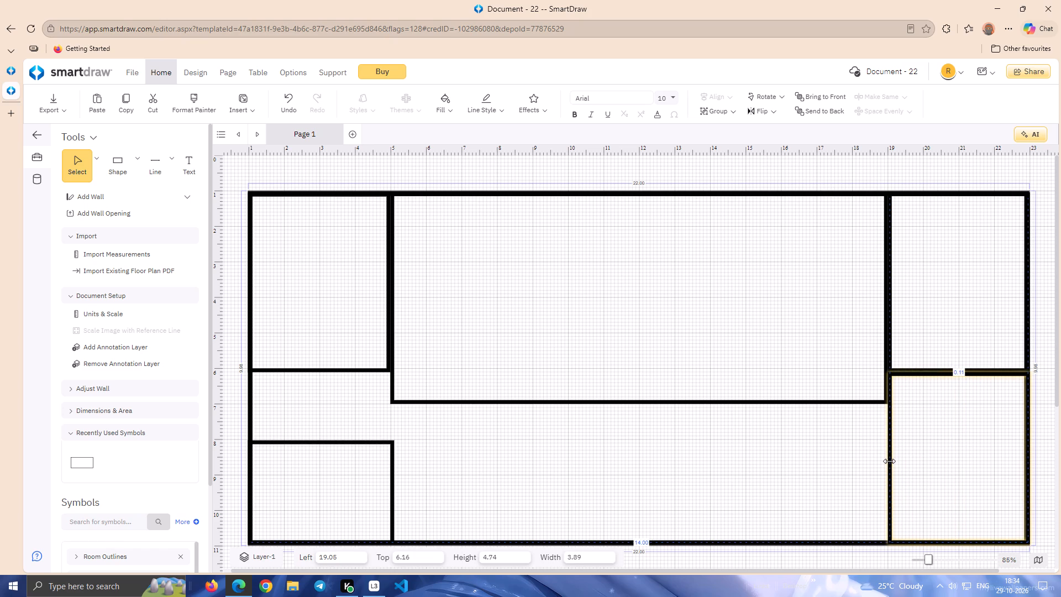
{"action": "left_click_drag", "start_coordinate": [889, 461], "coordinate": [888, 461]}
{"action": "left_click", "coordinate": [874, 460]}
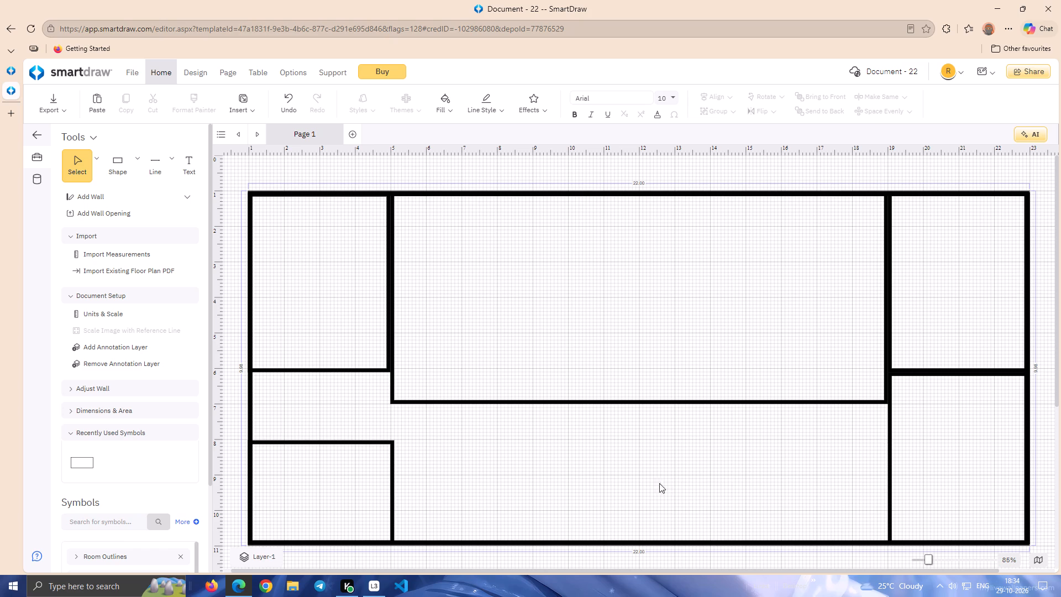
Narrow the lower-left rectangle to a width of about 3.91 so its inner side lines up with the upper-left rectangle.
{"action": "left_click", "coordinate": [387, 442]}
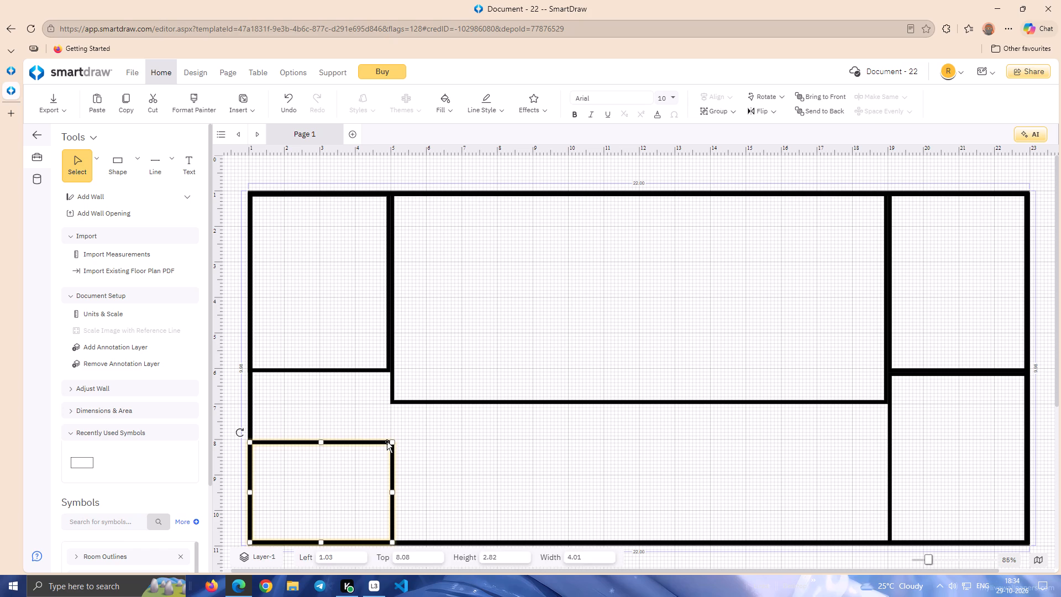
{"action": "left_click", "coordinate": [411, 445]}
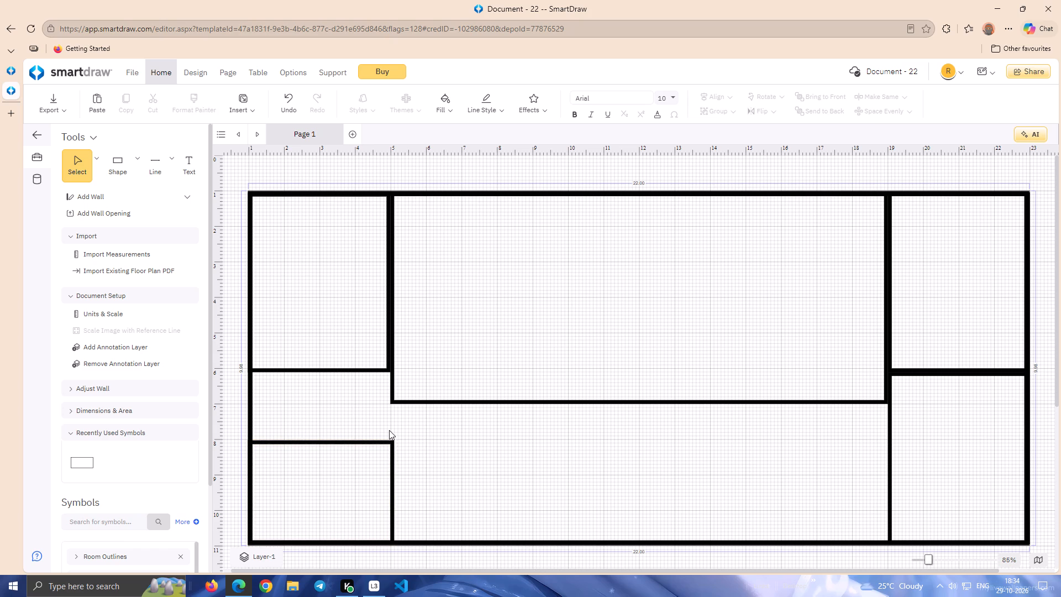
{"action": "left_click", "coordinate": [390, 448]}
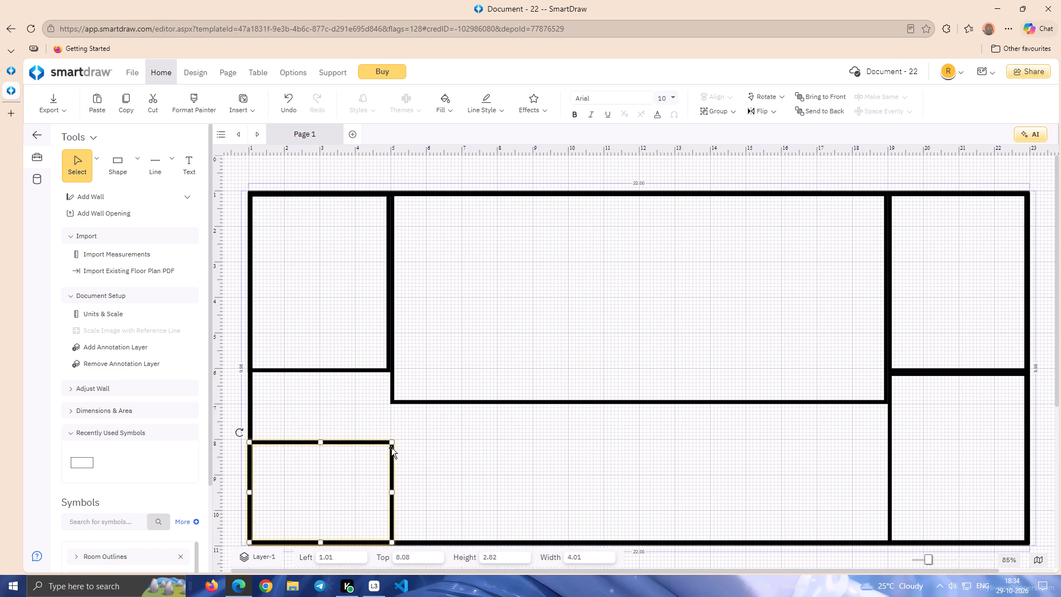
{"action": "key", "text": "Right"}
{"action": "left_click_drag", "start_coordinate": [394, 491], "coordinate": [388, 495]}
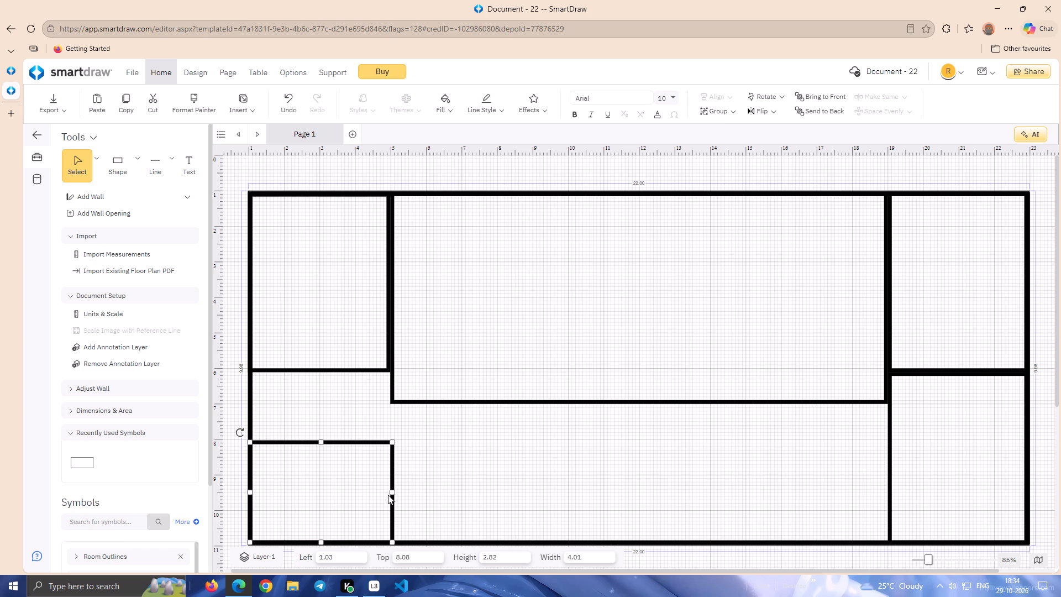
{"action": "left_click_drag", "start_coordinate": [388, 495], "coordinate": [383, 495]}
{"action": "left_click_drag", "start_coordinate": [393, 493], "coordinate": [387, 493]}
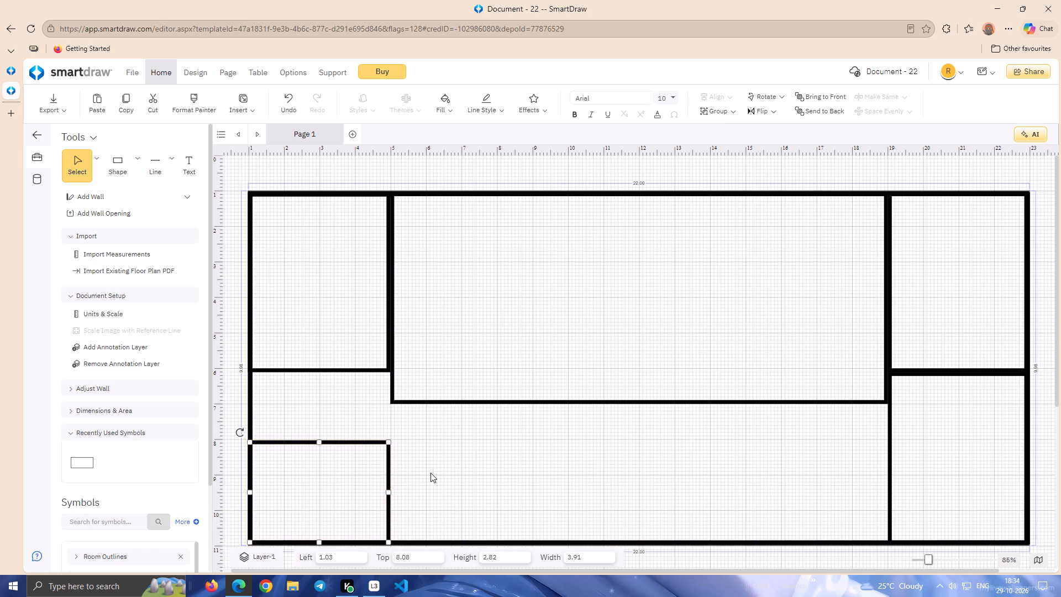
{"action": "left_click", "coordinate": [431, 473]}
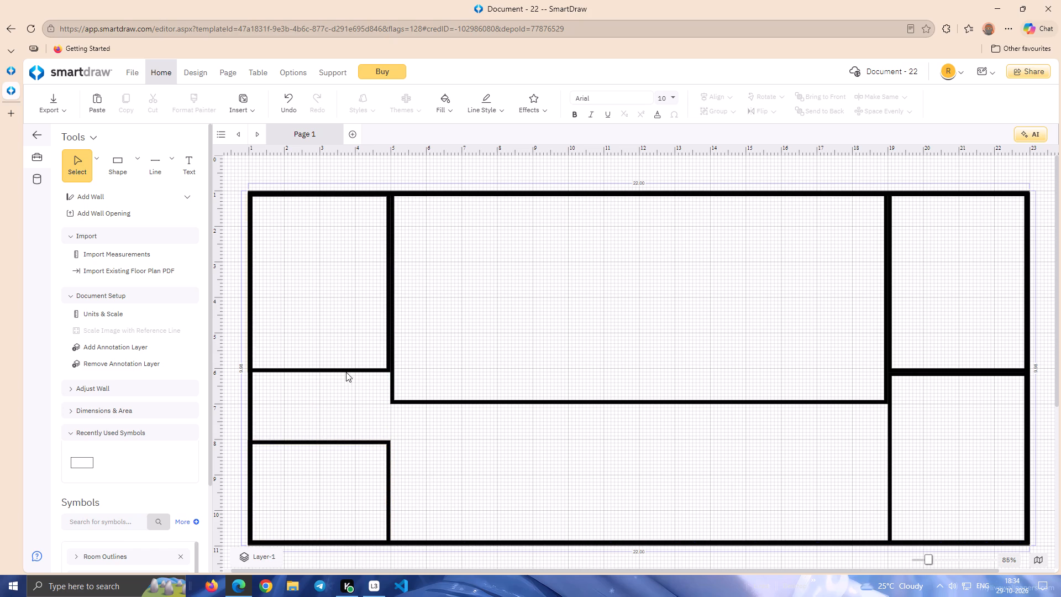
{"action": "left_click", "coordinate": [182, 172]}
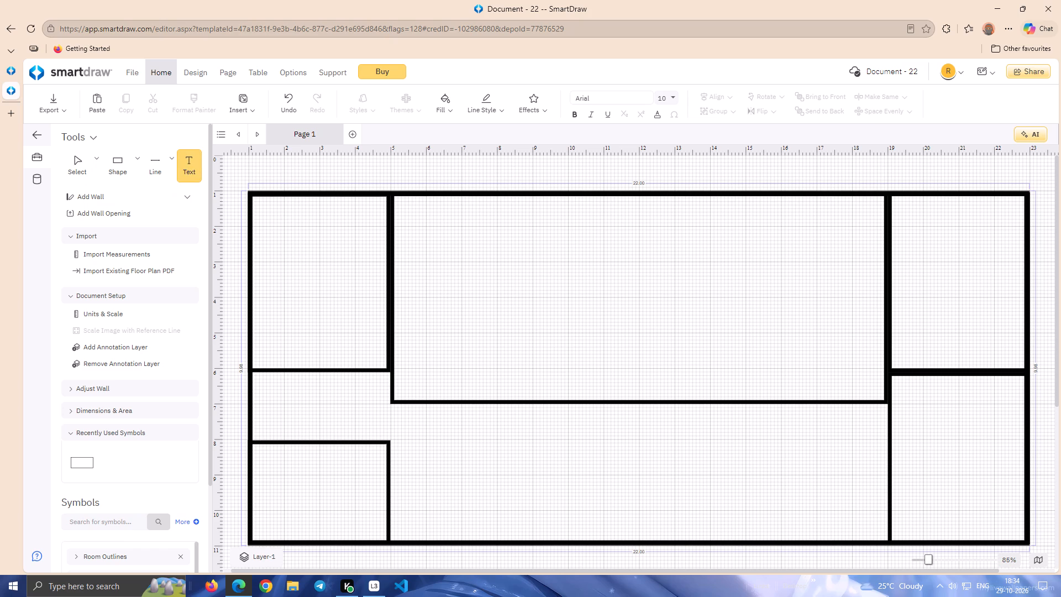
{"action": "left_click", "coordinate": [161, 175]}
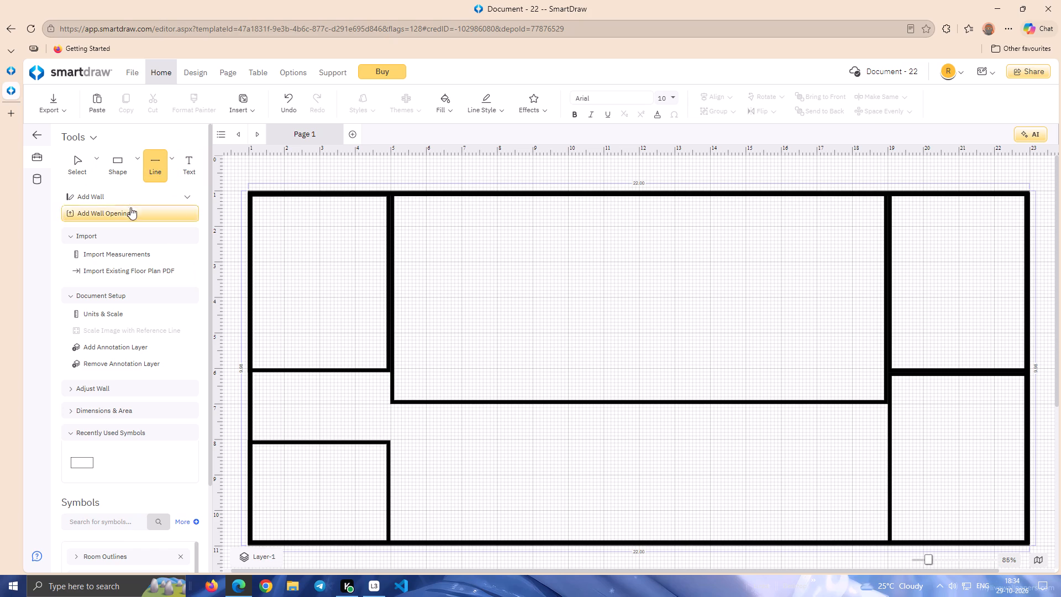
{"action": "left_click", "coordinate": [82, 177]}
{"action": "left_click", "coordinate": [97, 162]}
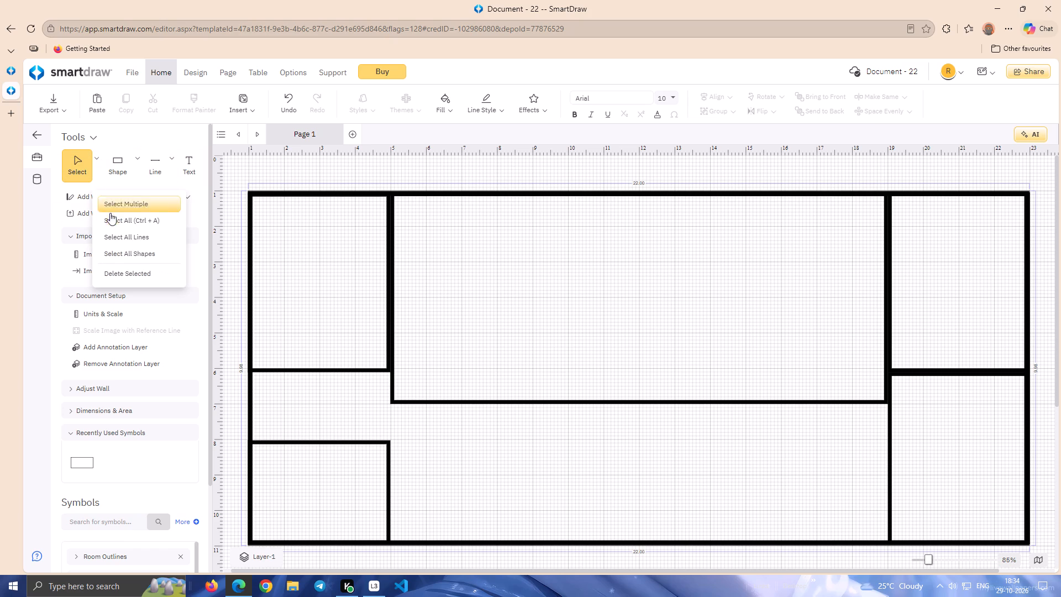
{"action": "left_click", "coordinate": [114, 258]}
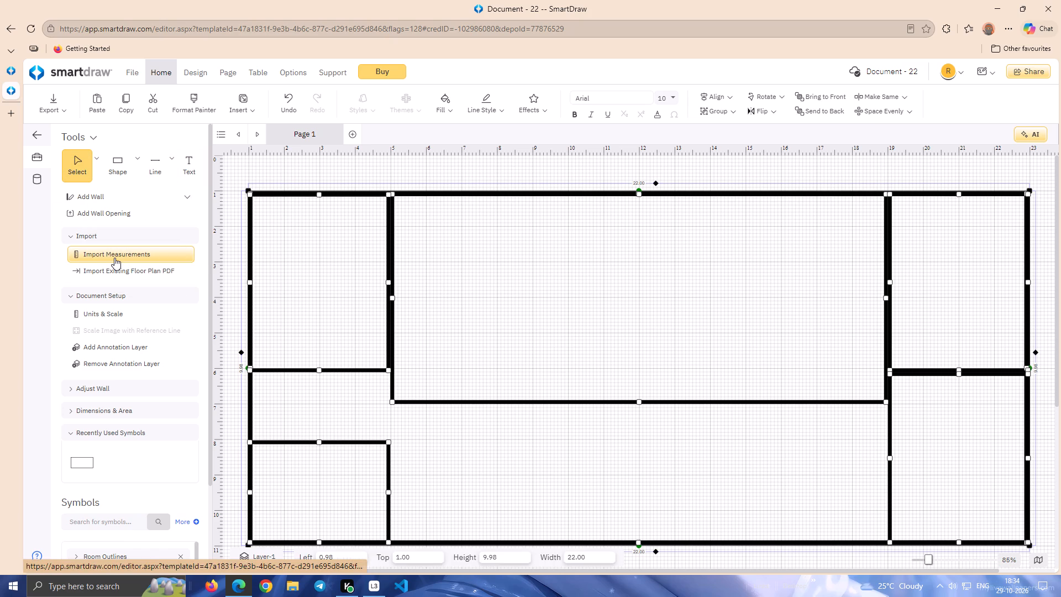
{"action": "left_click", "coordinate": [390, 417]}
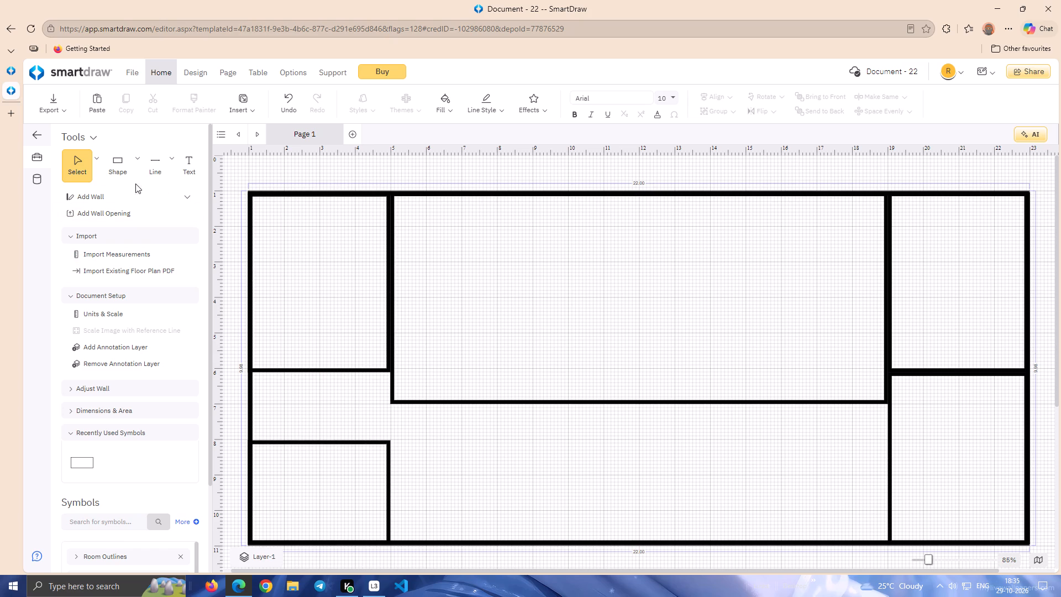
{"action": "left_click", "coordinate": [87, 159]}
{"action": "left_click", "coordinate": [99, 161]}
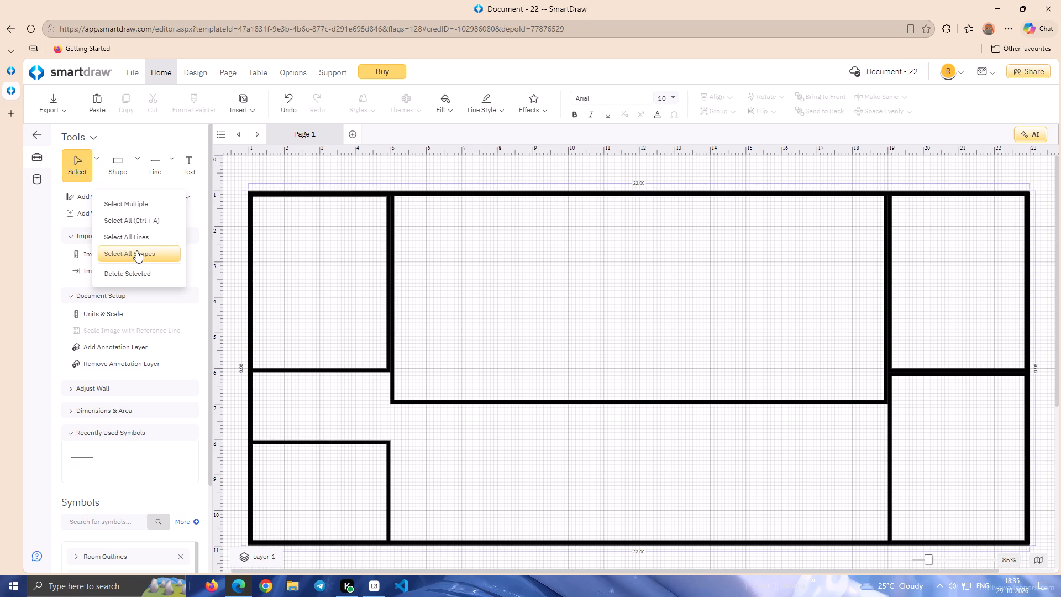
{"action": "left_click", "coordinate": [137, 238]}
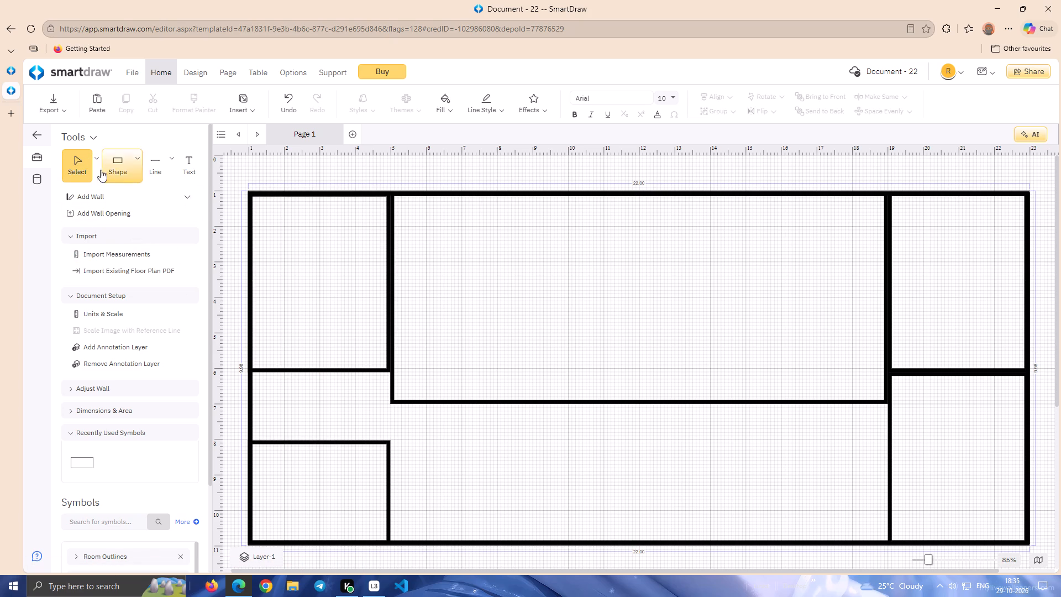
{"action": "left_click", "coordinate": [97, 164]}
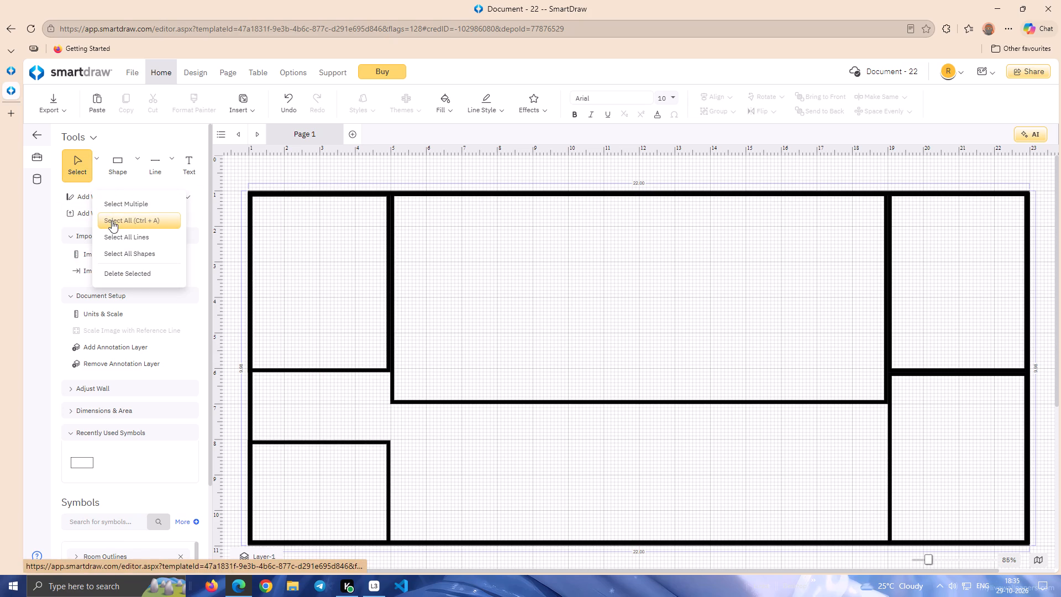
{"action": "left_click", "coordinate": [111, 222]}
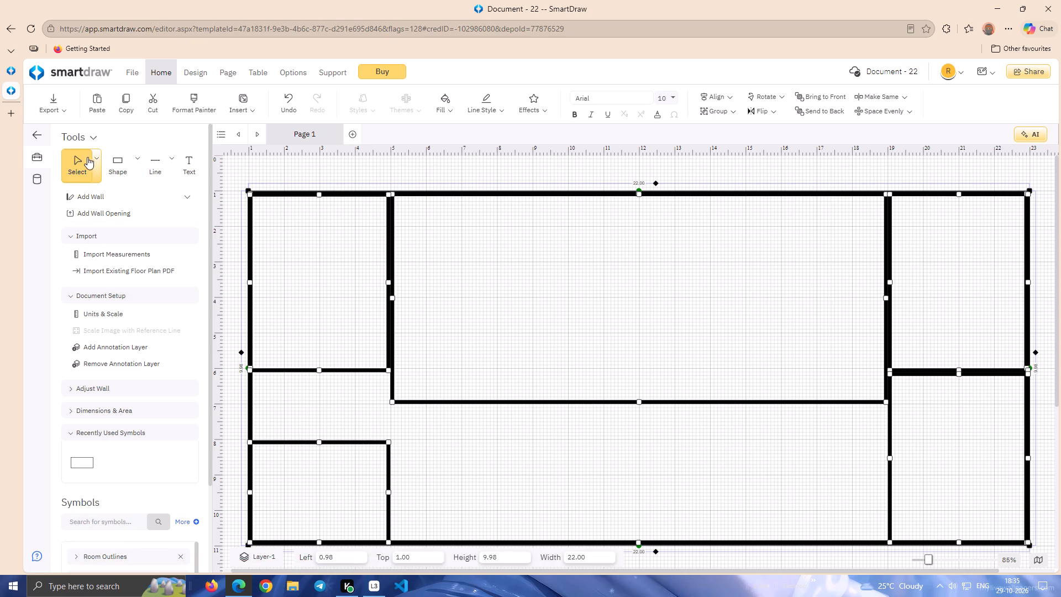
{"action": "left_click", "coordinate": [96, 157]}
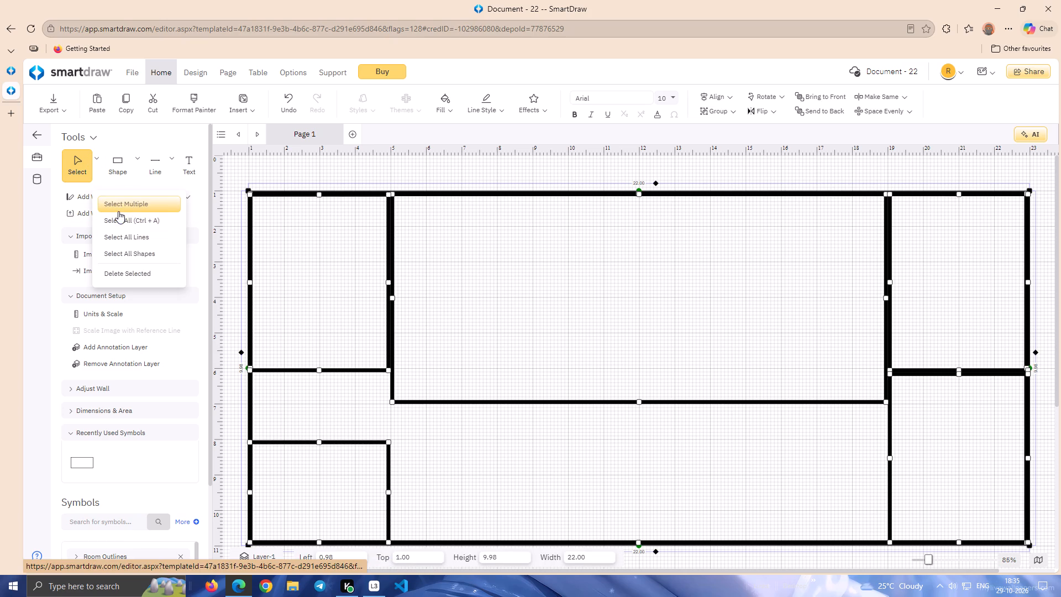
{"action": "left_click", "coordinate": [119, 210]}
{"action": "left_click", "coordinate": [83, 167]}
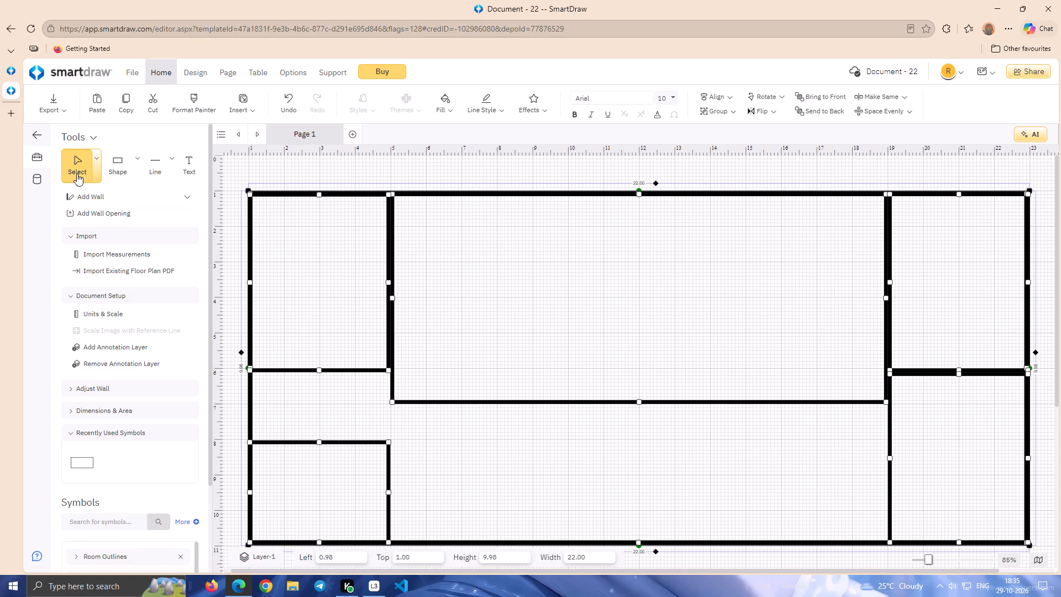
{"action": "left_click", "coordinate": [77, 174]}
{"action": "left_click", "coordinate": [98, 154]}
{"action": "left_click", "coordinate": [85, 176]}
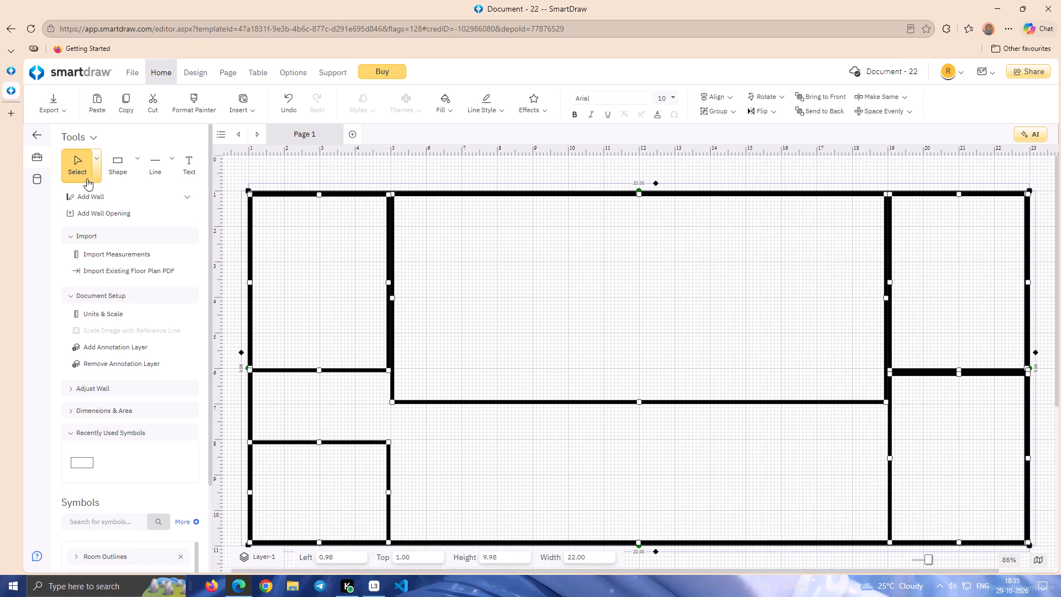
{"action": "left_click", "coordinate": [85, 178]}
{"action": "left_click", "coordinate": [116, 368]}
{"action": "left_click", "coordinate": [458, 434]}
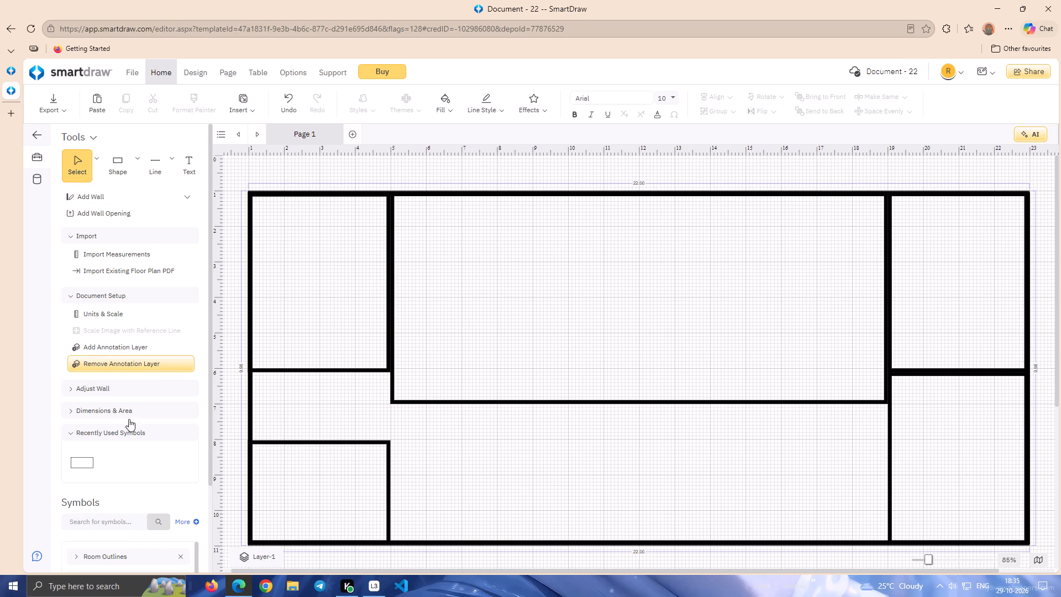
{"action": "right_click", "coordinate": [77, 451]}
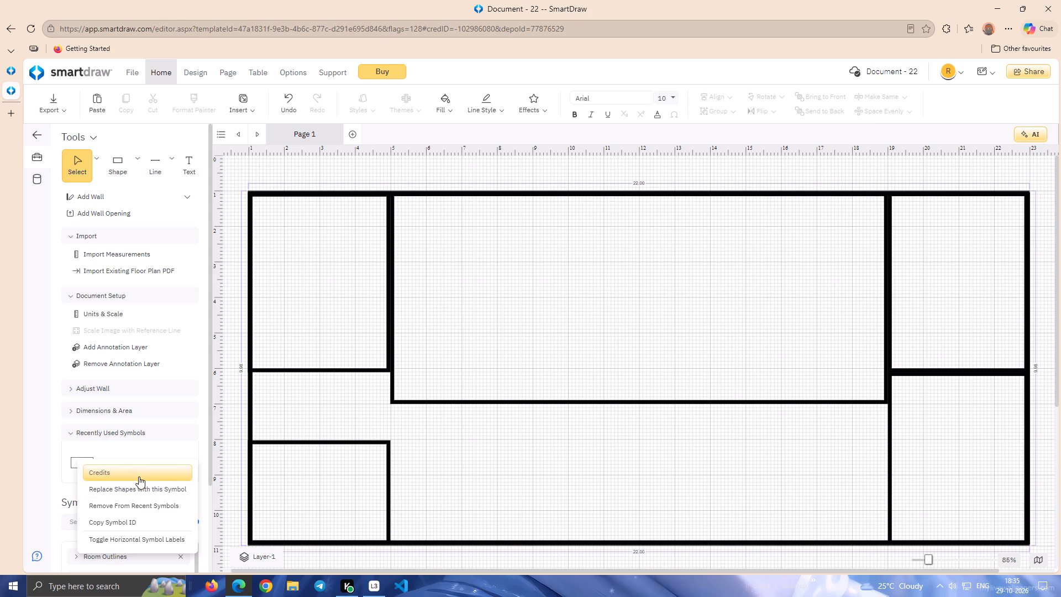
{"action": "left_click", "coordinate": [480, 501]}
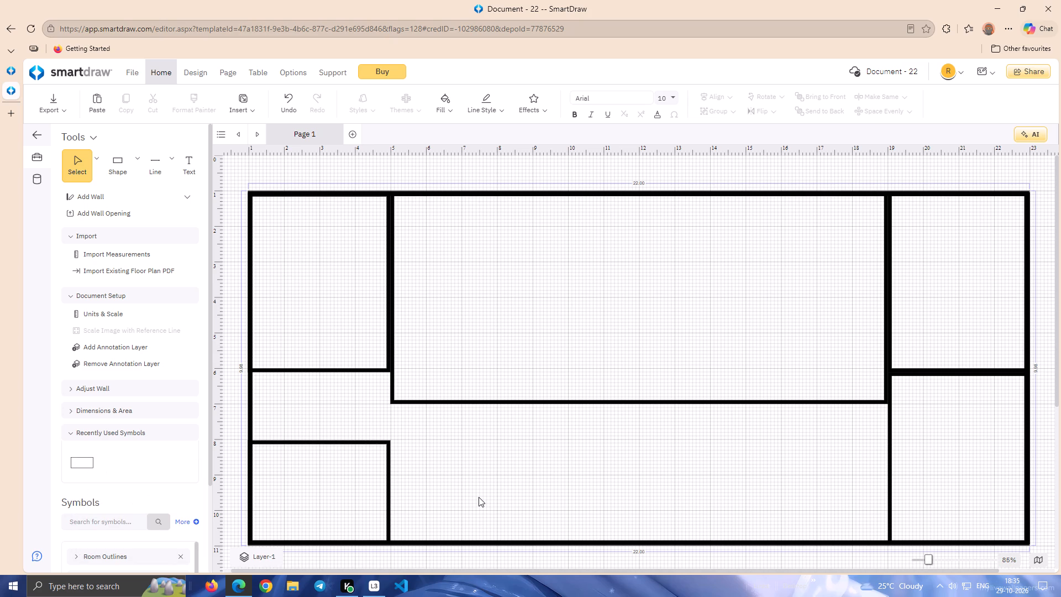
Place a new rectangle inside the central room against its left wall, with its left edge at about 5.08 and top at about 2.08.
{"action": "left_click", "coordinate": [134, 158]}
{"action": "left_click_drag", "start_coordinate": [146, 206], "coordinate": [427, 246]}
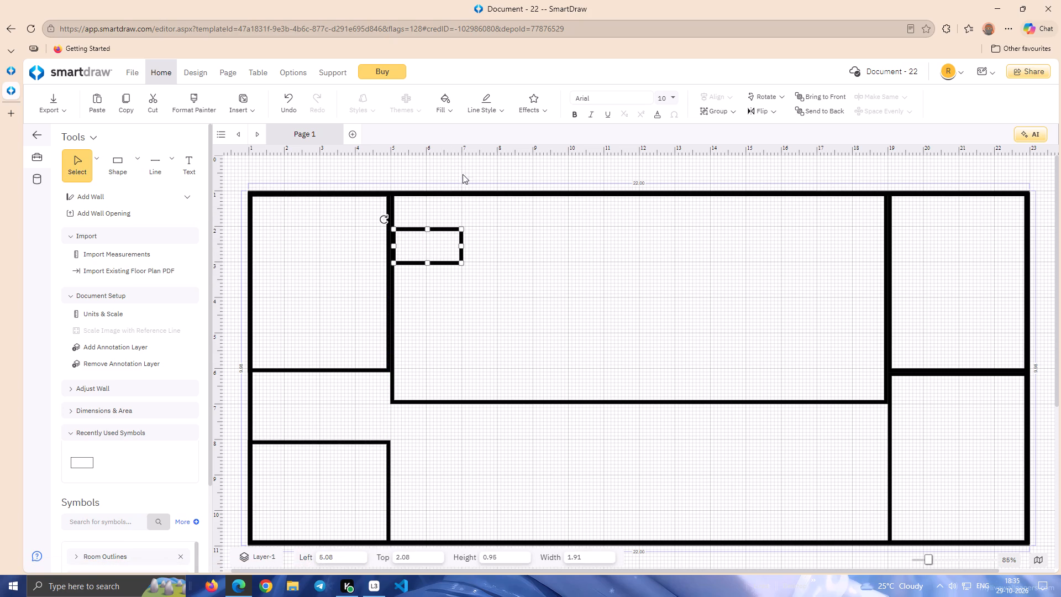
Set the border thickness of the lower-left corner rectangle to 0.12 meters.
{"action": "left_click", "coordinate": [385, 449]}
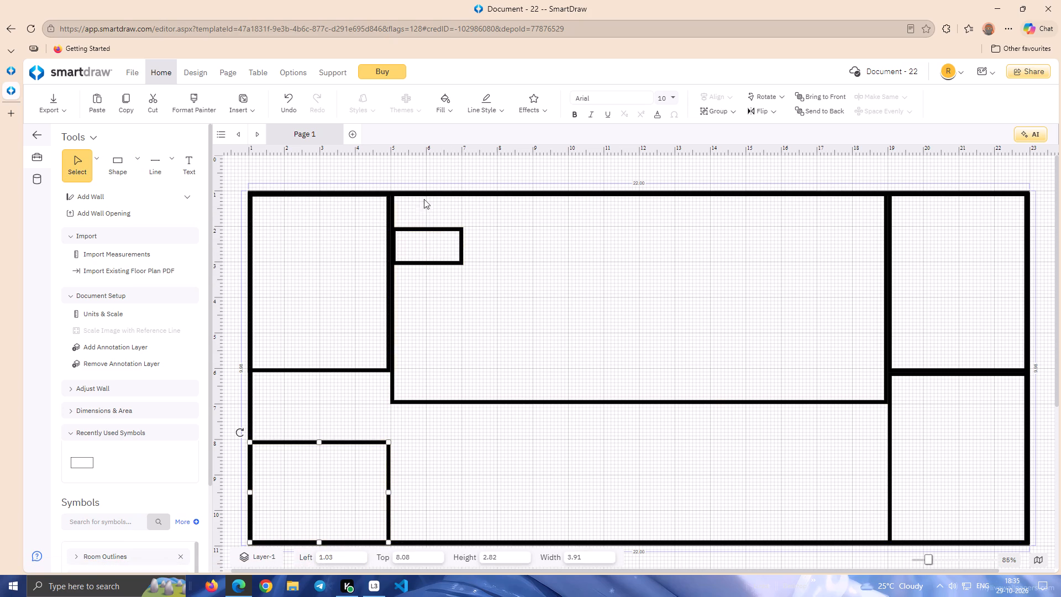
{"action": "left_click", "coordinate": [494, 103]}
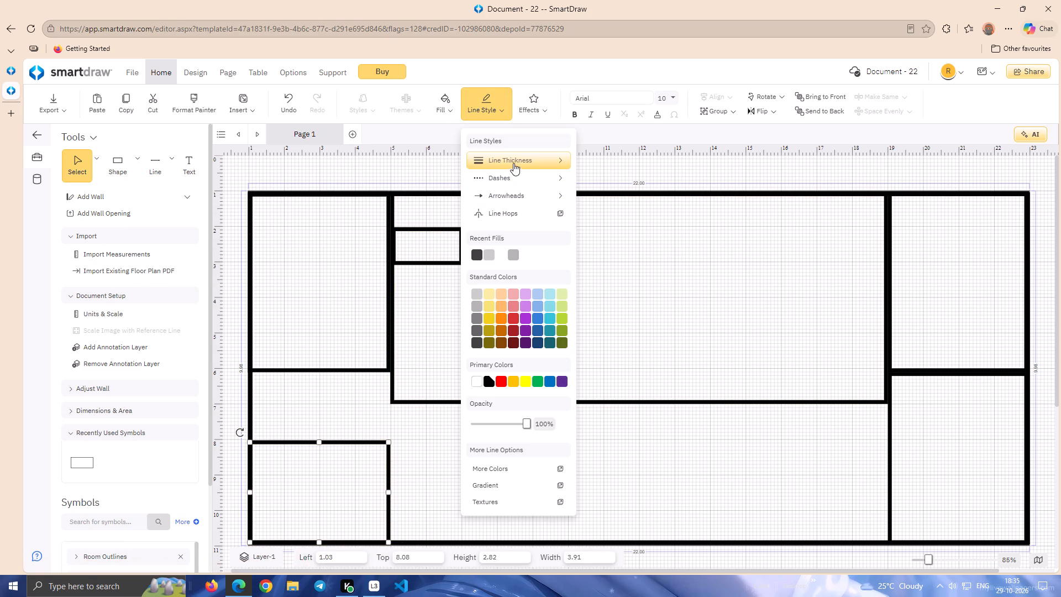
{"action": "left_click", "coordinate": [513, 163]}
{"action": "left_click", "coordinate": [592, 289]}
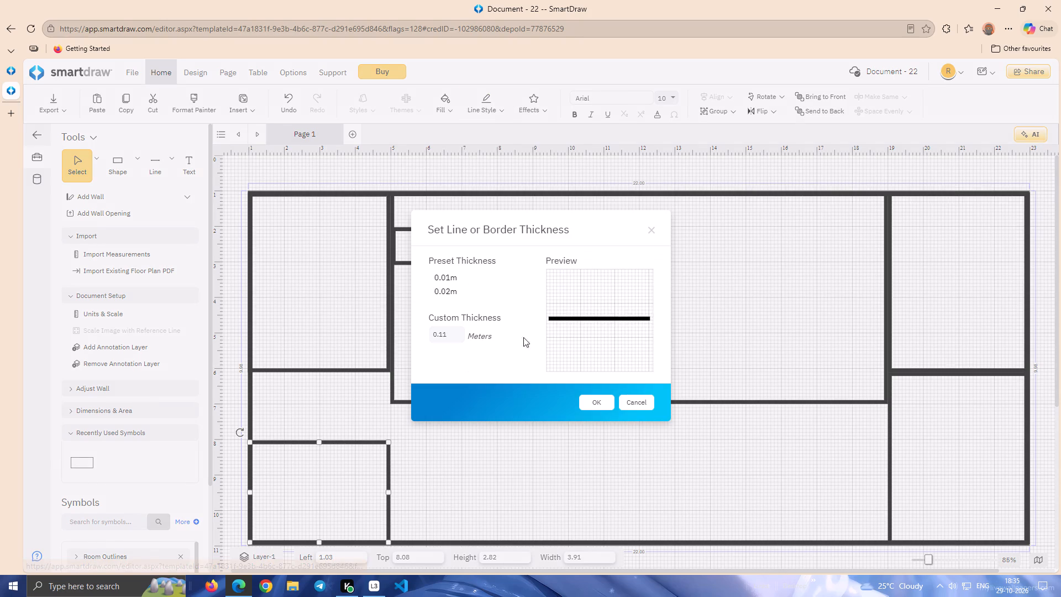
{"action": "left_click", "coordinate": [453, 337]}
{"action": "key", "text": "BackSpace"}
{"action": "key", "text": "2"}
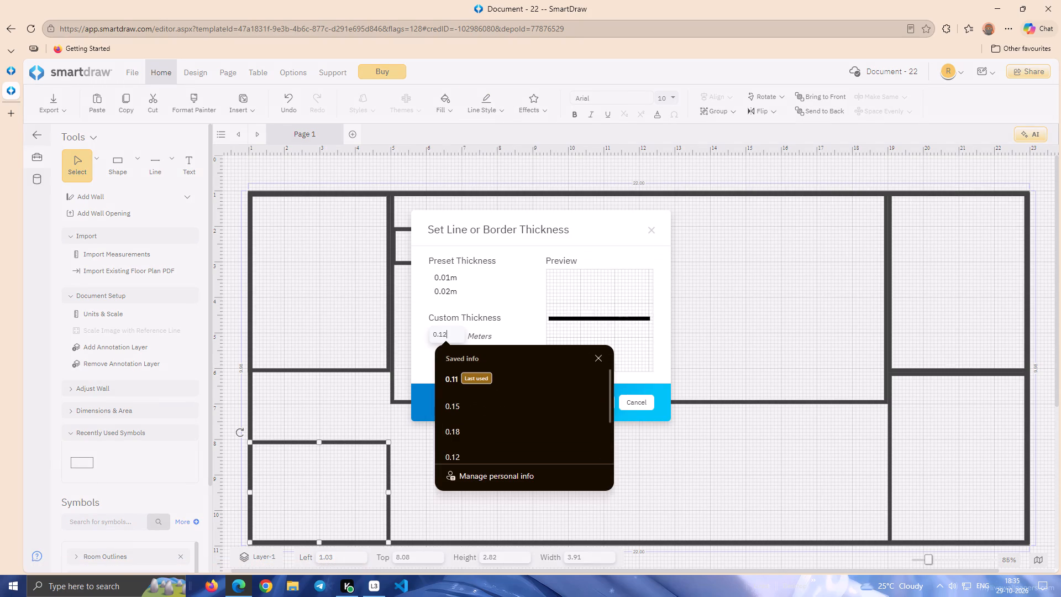
{"action": "left_click", "coordinate": [638, 377]}
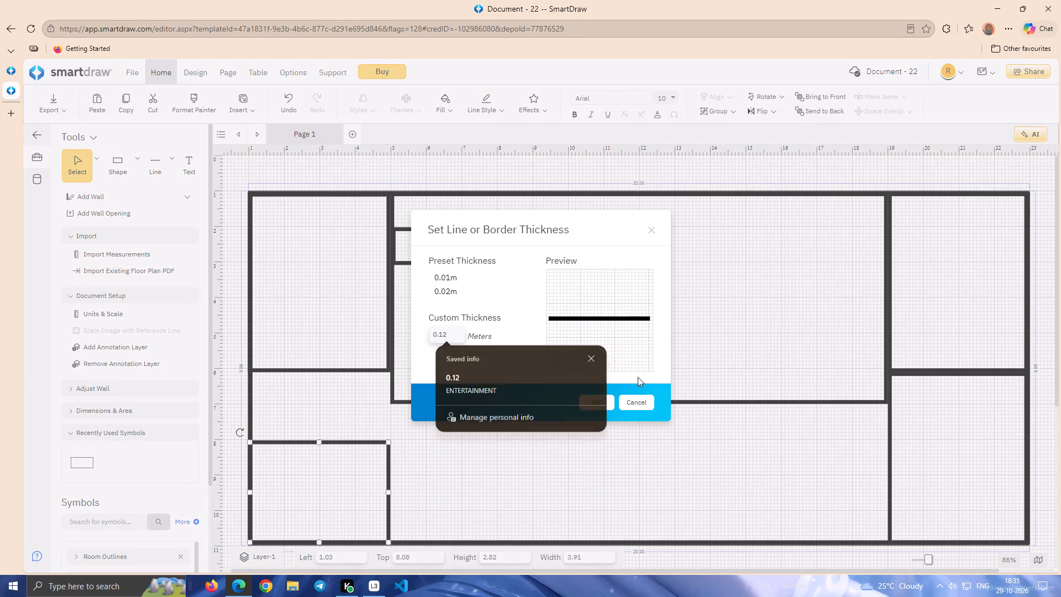
{"action": "left_click", "coordinate": [594, 398]}
{"action": "left_click", "coordinate": [487, 505]}
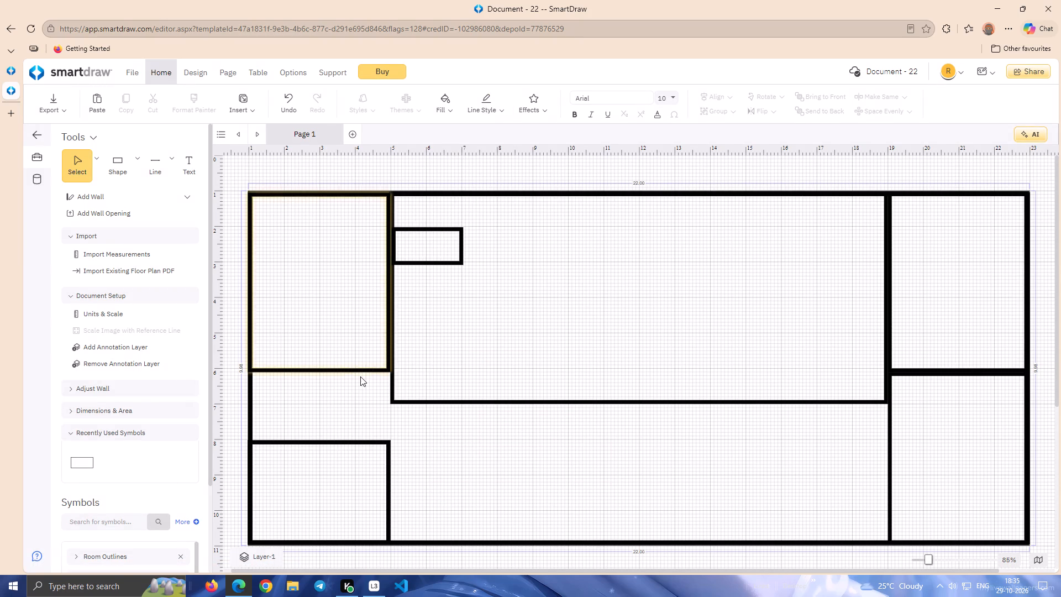
Set the border thickness of the upper-left corner rectangle to 0.12 meters.
{"action": "left_click", "coordinate": [363, 373]}
{"action": "left_click", "coordinate": [507, 101]}
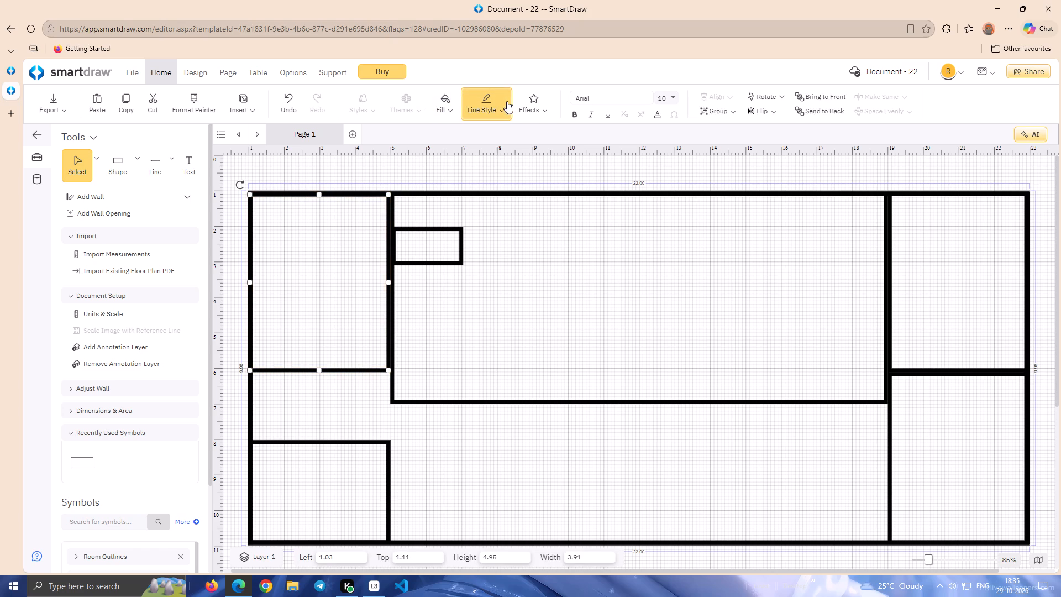
{"action": "left_click", "coordinate": [537, 157]}
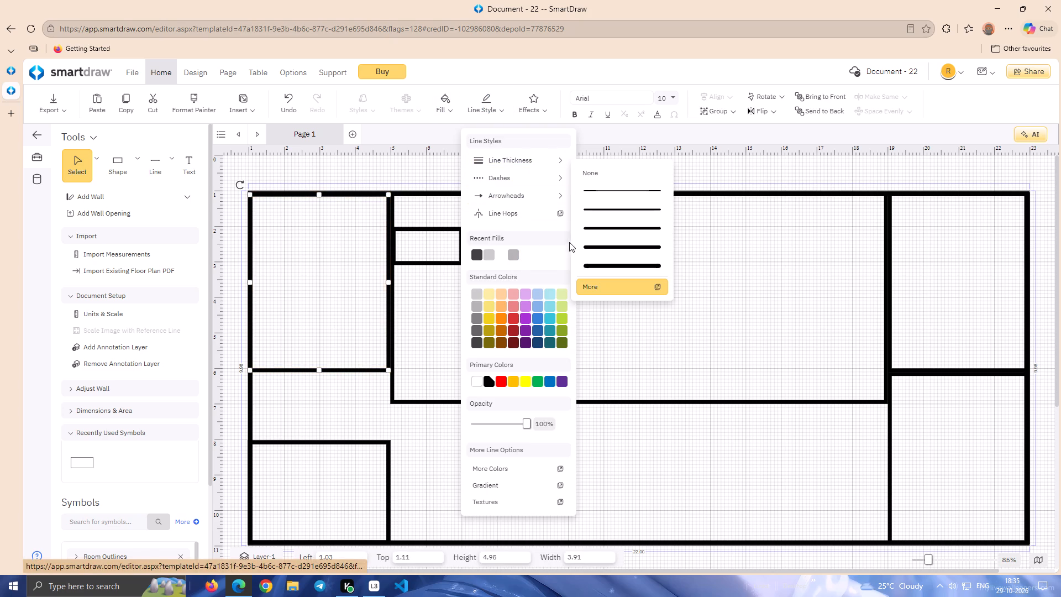
{"action": "left_click", "coordinate": [590, 276]}
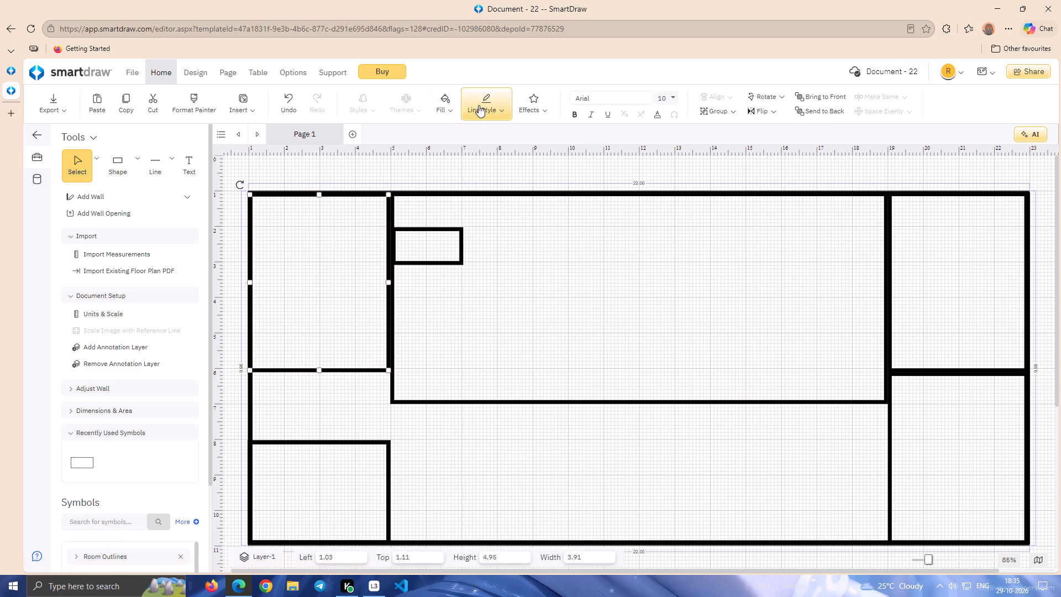
{"action": "left_click", "coordinate": [479, 105]}
{"action": "left_click", "coordinate": [519, 159]}
{"action": "left_click", "coordinate": [592, 281]}
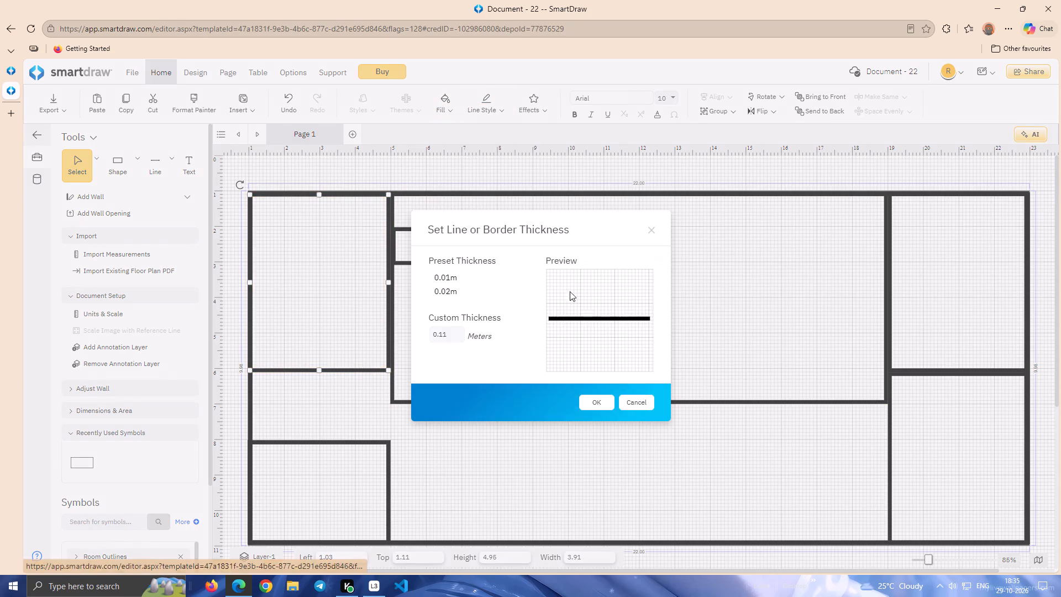
{"action": "left_click", "coordinate": [458, 337]}
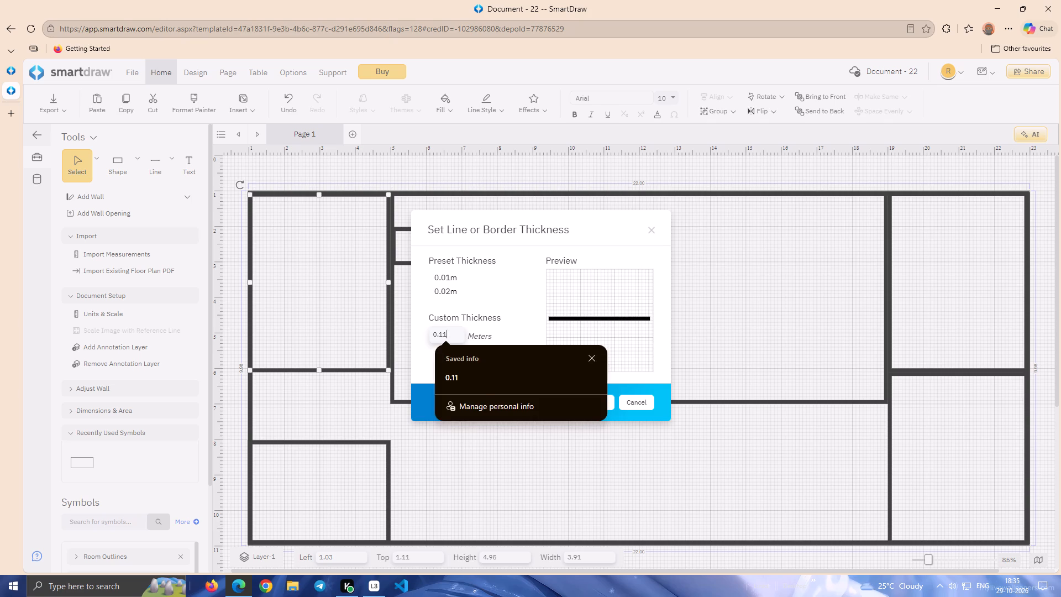
{"action": "key", "text": "BackSpace"}
{"action": "key", "text": "2"}
{"action": "left_click", "coordinate": [458, 370]}
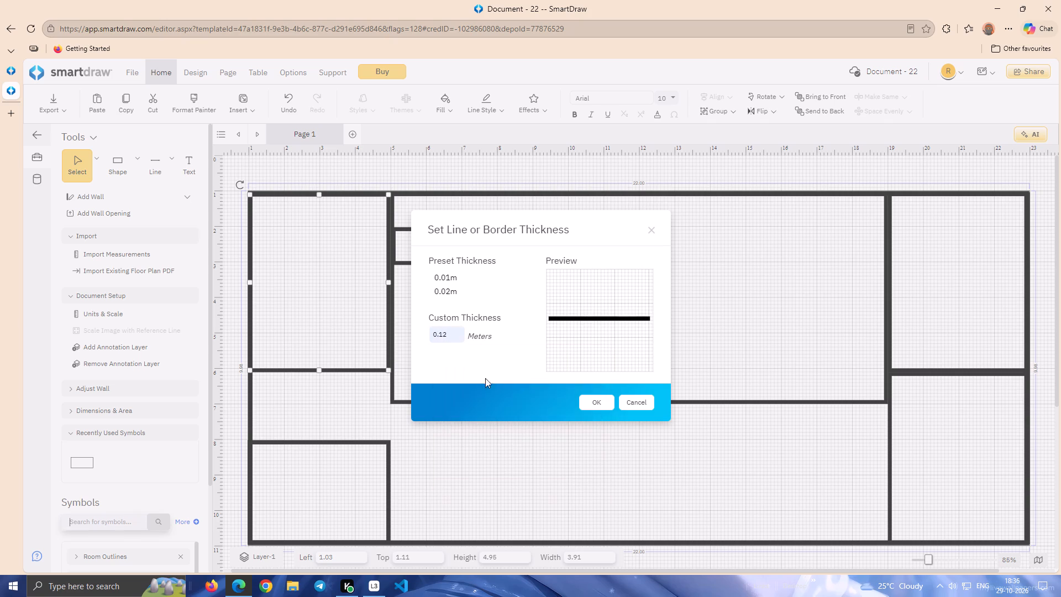
{"action": "left_click", "coordinate": [586, 400]}
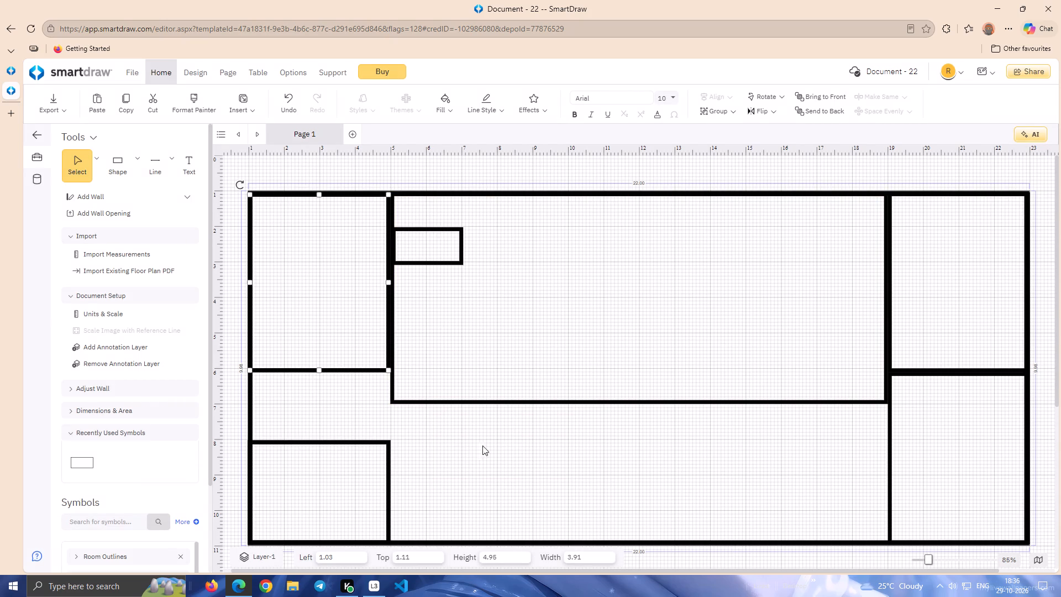
{"action": "left_click", "coordinate": [465, 444]}
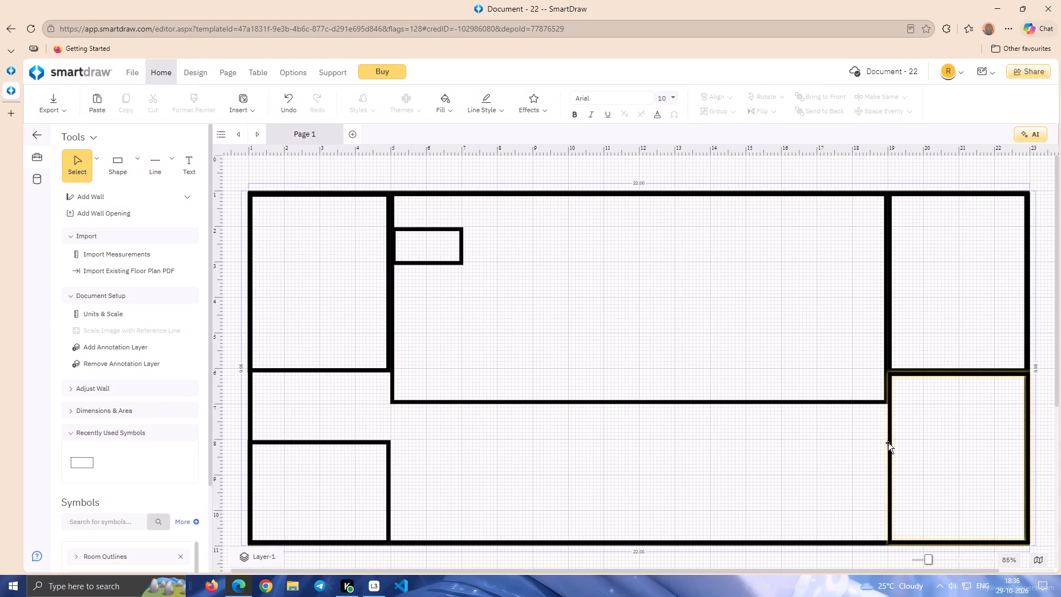
Set the border thickness of the lower-right corner rectangle to 0.12 meters.
{"action": "left_click", "coordinate": [888, 443]}
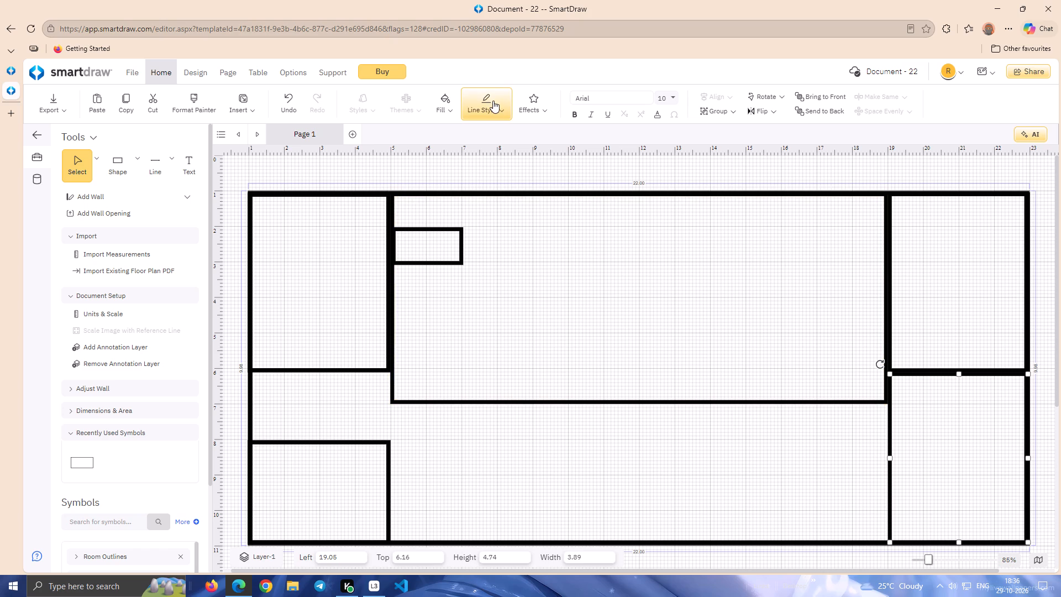
{"action": "left_click", "coordinate": [493, 101]}
{"action": "left_click", "coordinate": [514, 158]}
{"action": "left_click", "coordinate": [616, 287]}
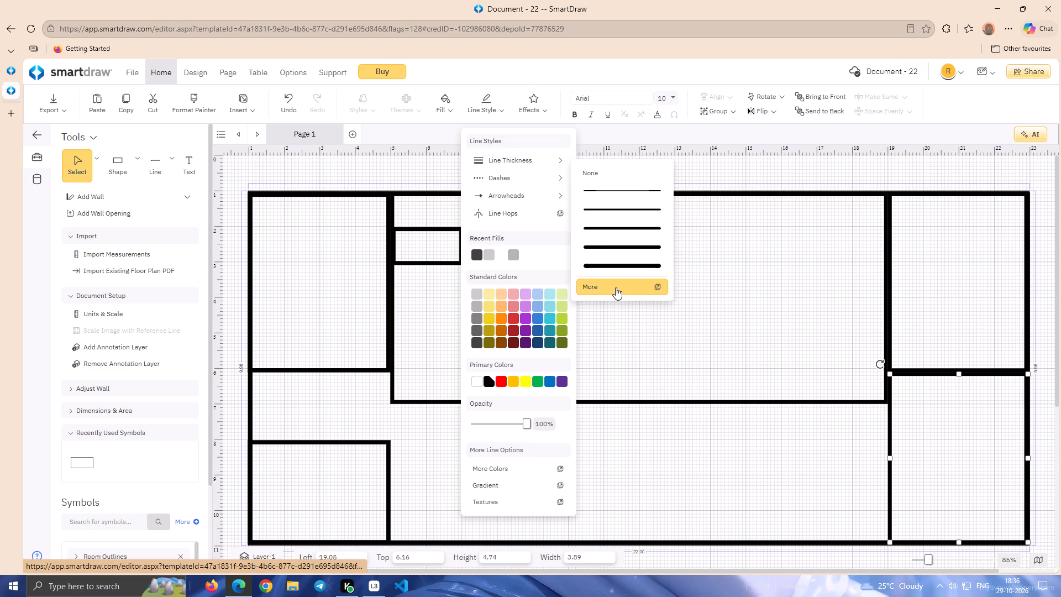
{"action": "left_click", "coordinate": [450, 327]}
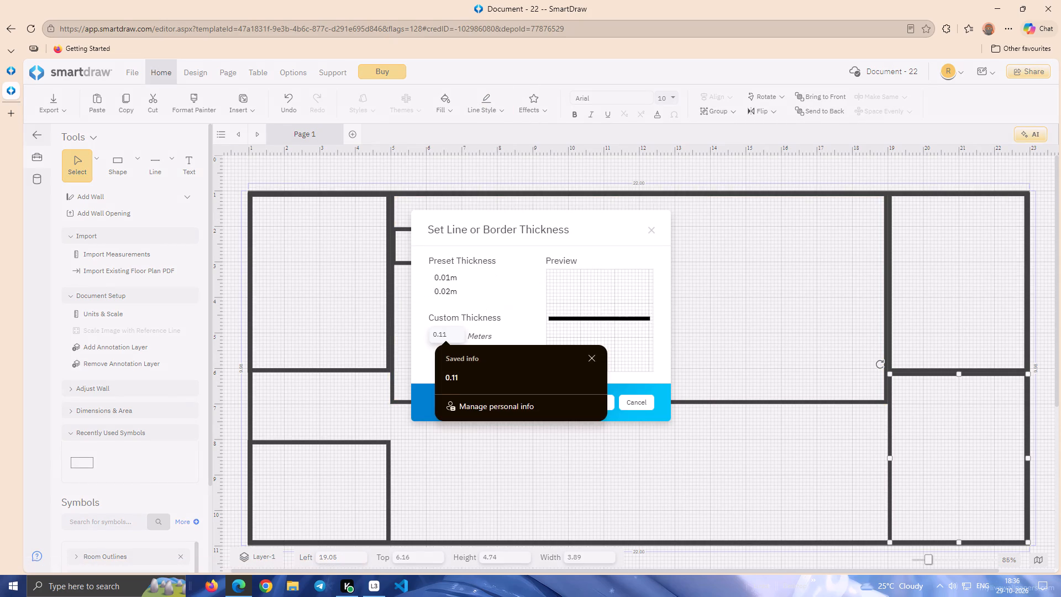
{"action": "key", "text": "BackSpace"}
{"action": "left_click", "coordinate": [454, 376]}
{"action": "left_click", "coordinate": [603, 400]}
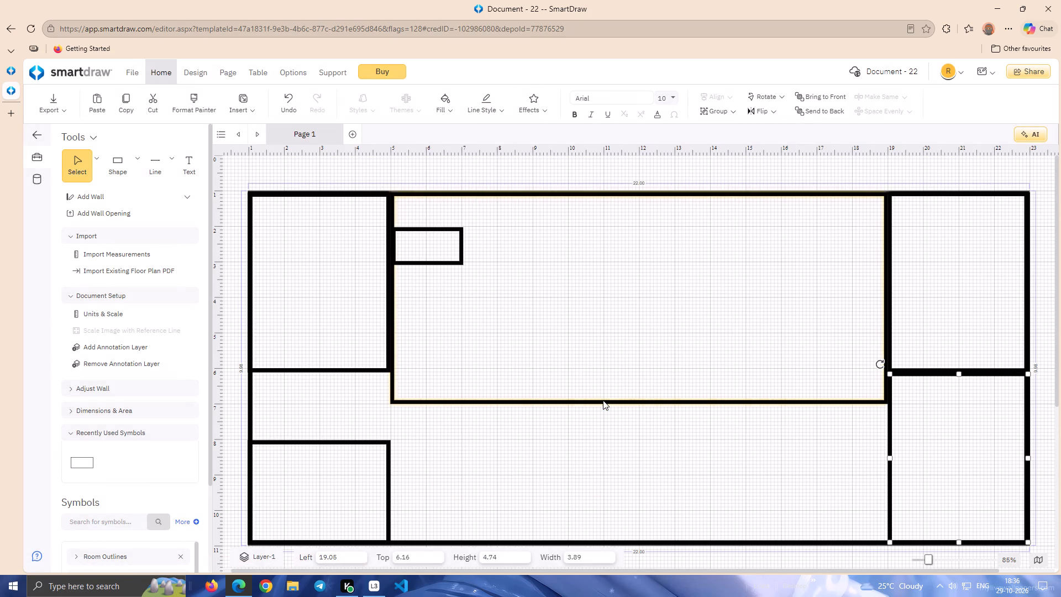
{"action": "left_click", "coordinate": [656, 430]}
Set the border thickness of the upper-right corner rectangle to 0.12 meters.
{"action": "left_click", "coordinate": [910, 368]}
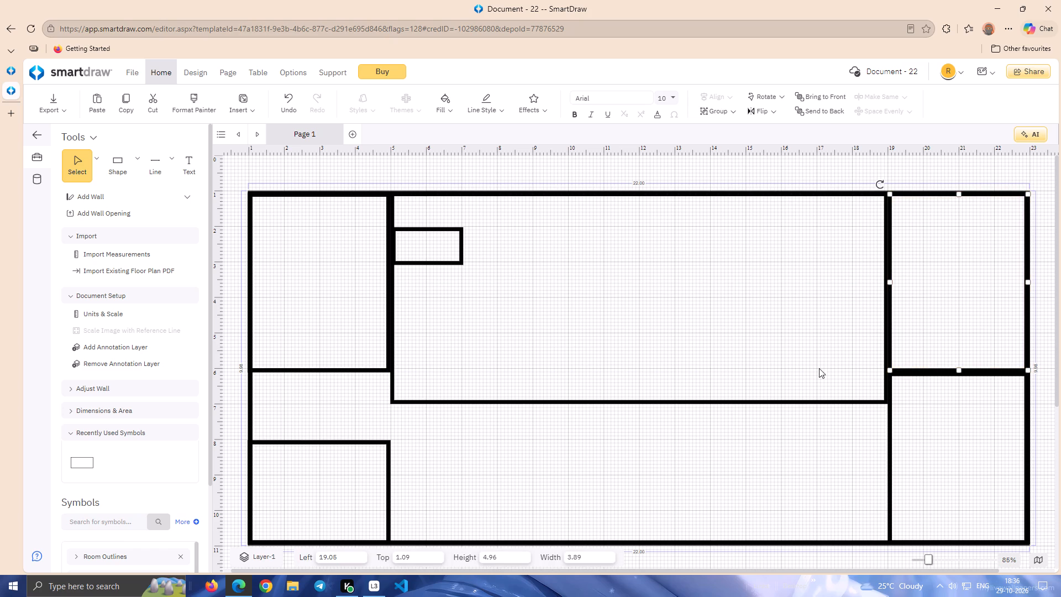
{"action": "left_click", "coordinate": [451, 114]}
{"action": "left_click", "coordinate": [482, 117]}
{"action": "left_click", "coordinate": [504, 160]}
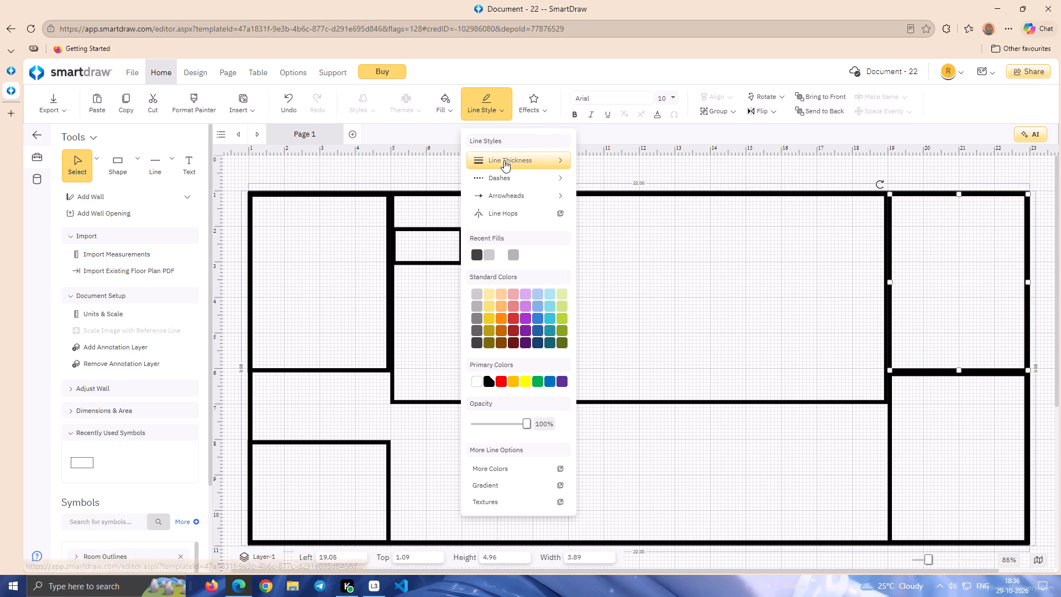
{"action": "left_click", "coordinate": [596, 280]}
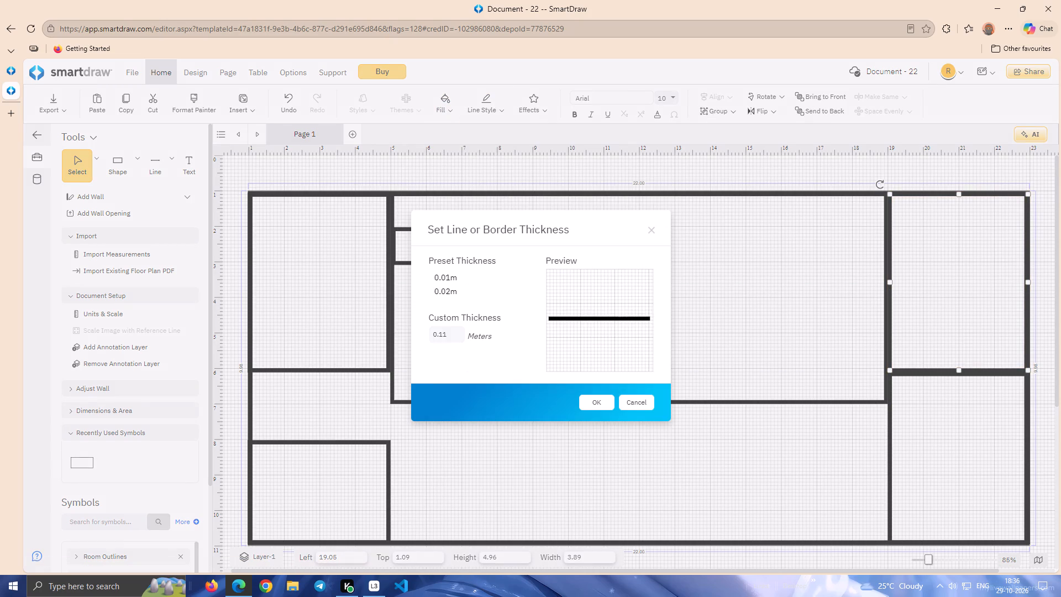
{"action": "left_click", "coordinate": [454, 334]}
{"action": "key", "text": "BackSpace"}
{"action": "left_click", "coordinate": [471, 380]}
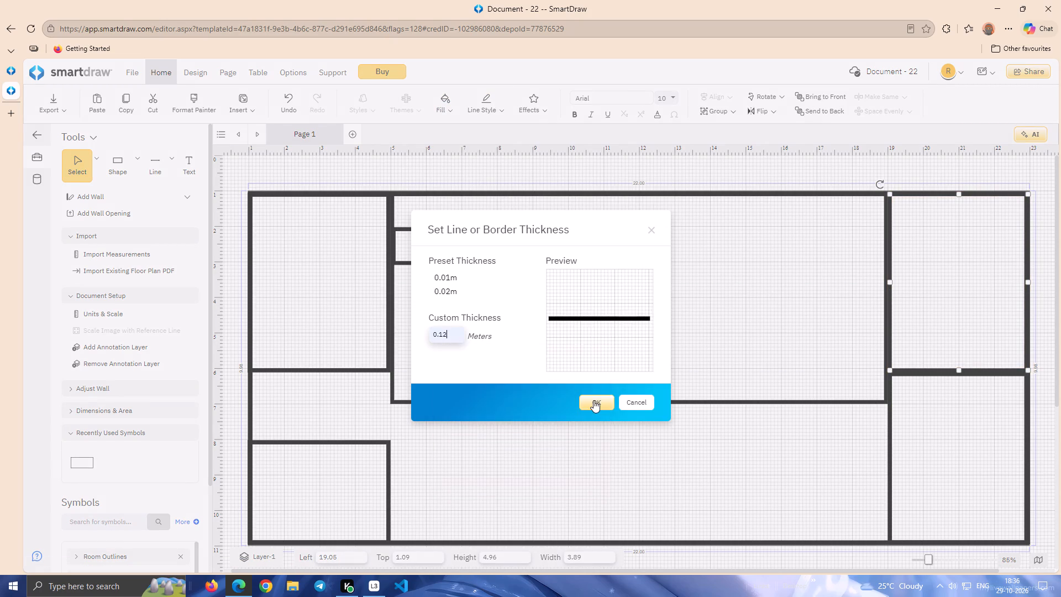
{"action": "left_click", "coordinate": [593, 402]}
{"action": "left_click", "coordinate": [608, 463]}
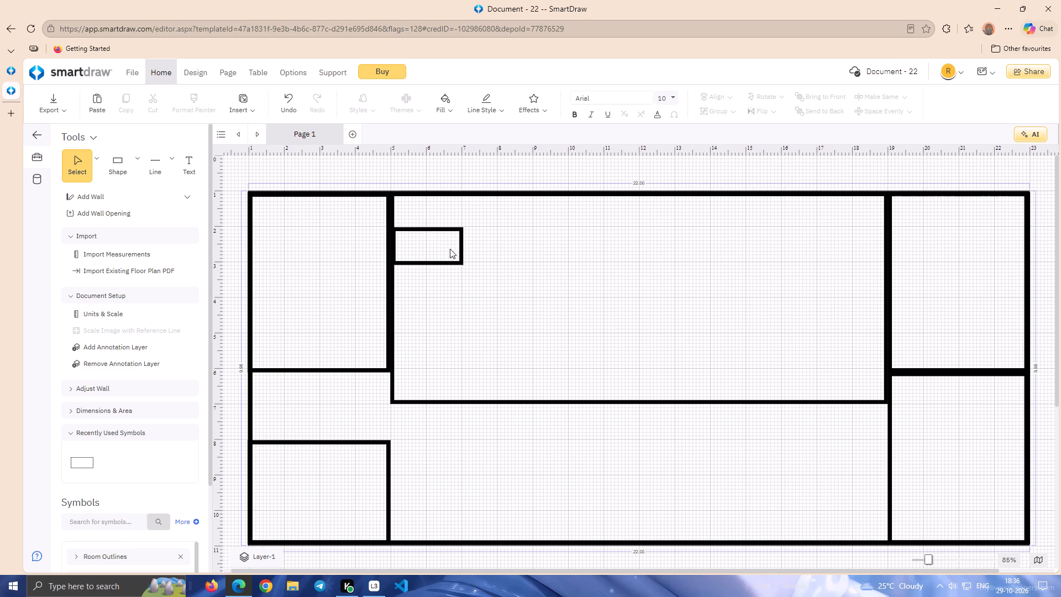
Set the border thickness of the large central rectangle to 0.13 meters.
{"action": "left_click", "coordinate": [486, 398]}
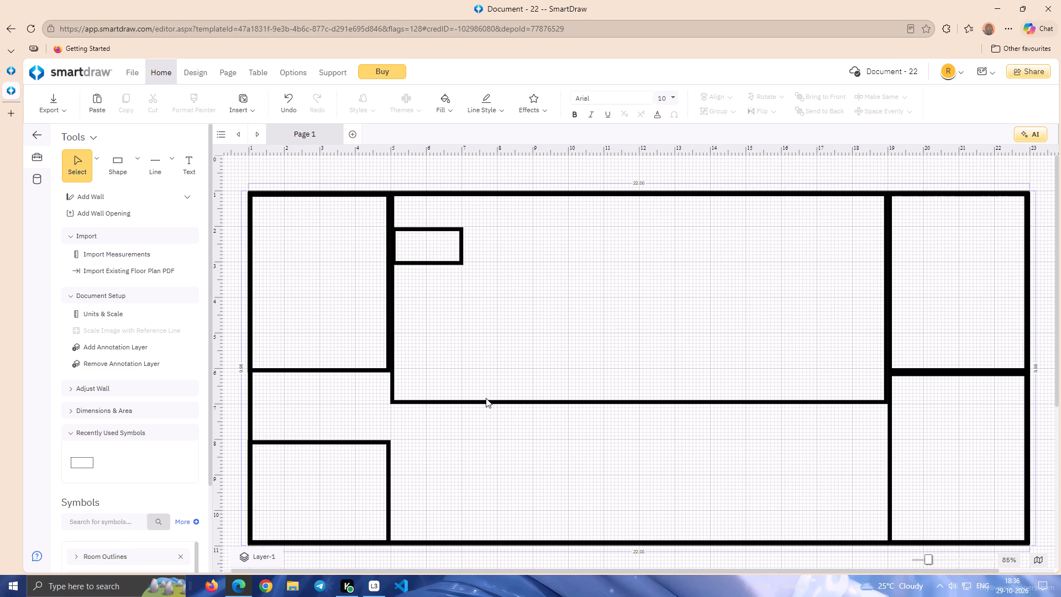
{"action": "left_click", "coordinate": [486, 402]}
{"action": "left_click", "coordinate": [479, 109]}
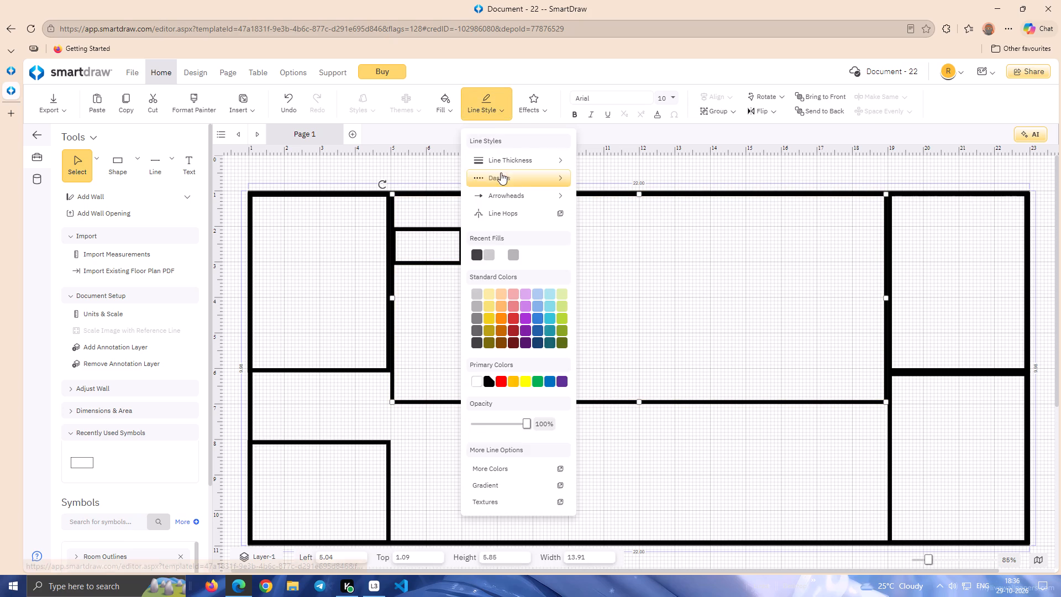
{"action": "left_click", "coordinate": [506, 149]}
{"action": "left_click", "coordinate": [486, 113]}
{"action": "left_click", "coordinate": [510, 166]}
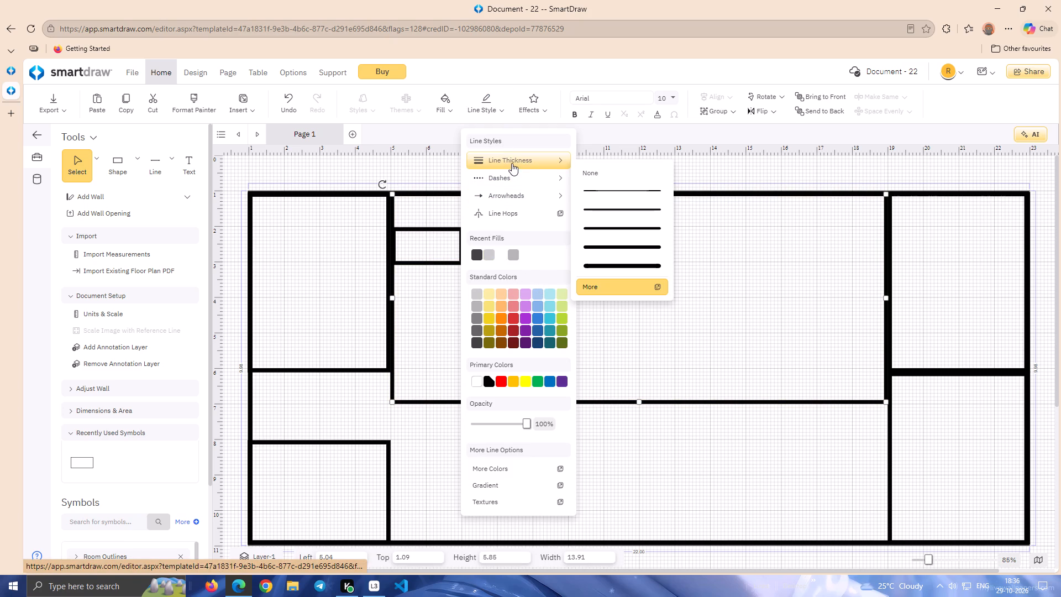
{"action": "left_click", "coordinate": [592, 280]}
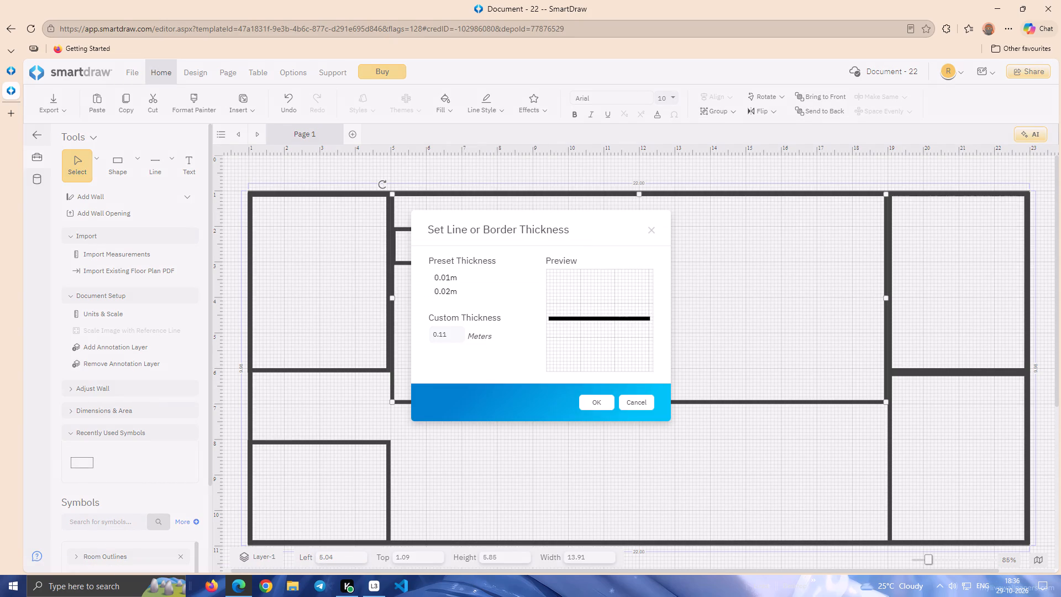
{"action": "left_click", "coordinate": [455, 335]}
{"action": "key", "text": "BackSpace"}
{"action": "key", "text": "3"}
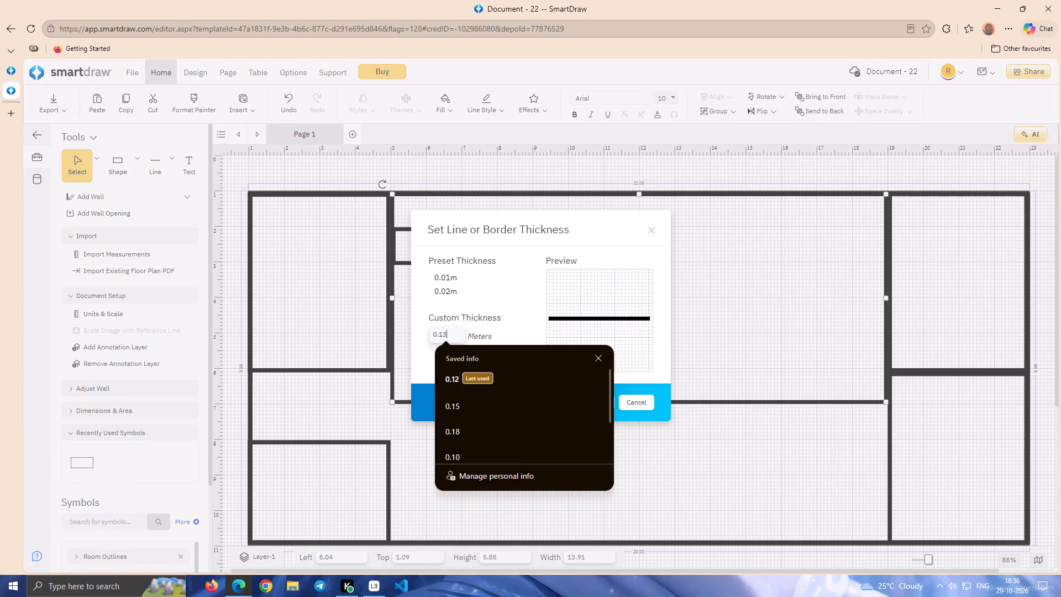
{"action": "left_click", "coordinate": [556, 380]}
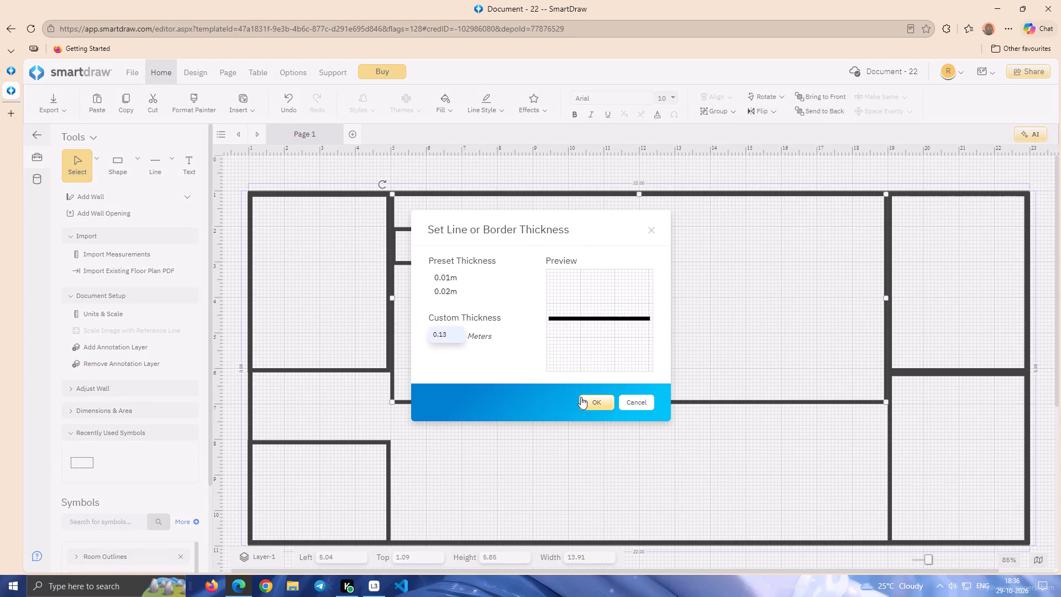
{"action": "left_click", "coordinate": [581, 397]}
{"action": "left_click", "coordinate": [582, 466]}
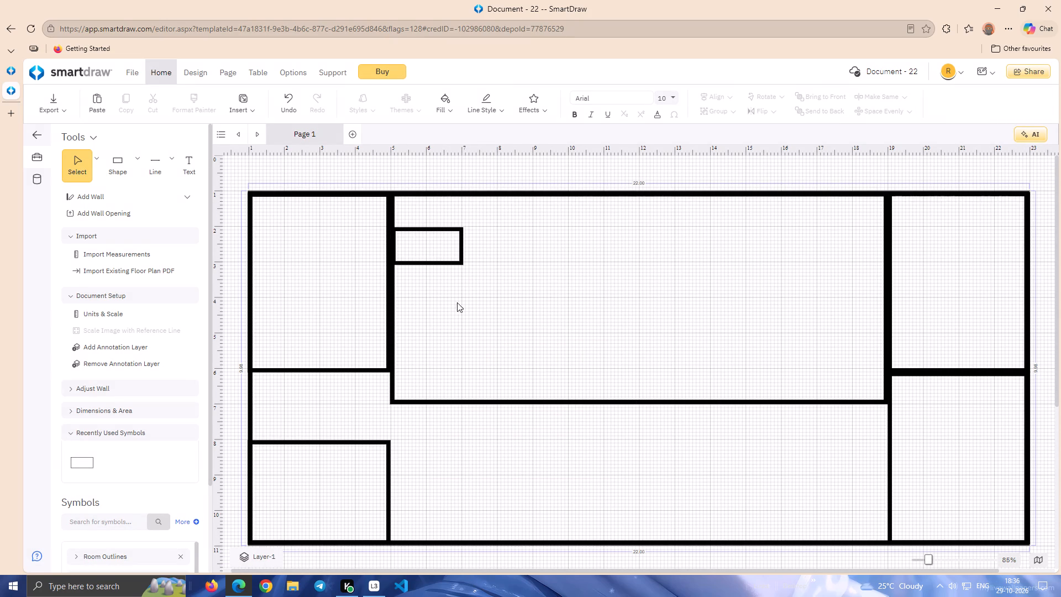
Move the small rectangle into the central room's upper-left corner, at about 5.12 from the left and 1.11 from the top.
{"action": "left_click_drag", "start_coordinate": [454, 260], "coordinate": [458, 254]}
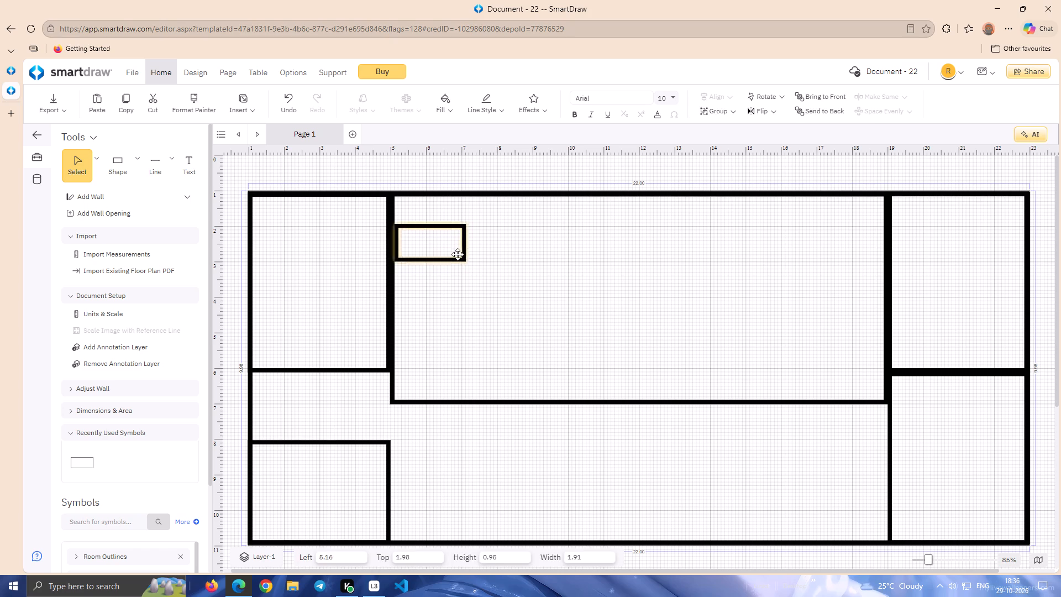
{"action": "left_click_drag", "start_coordinate": [458, 254], "coordinate": [452, 227]}
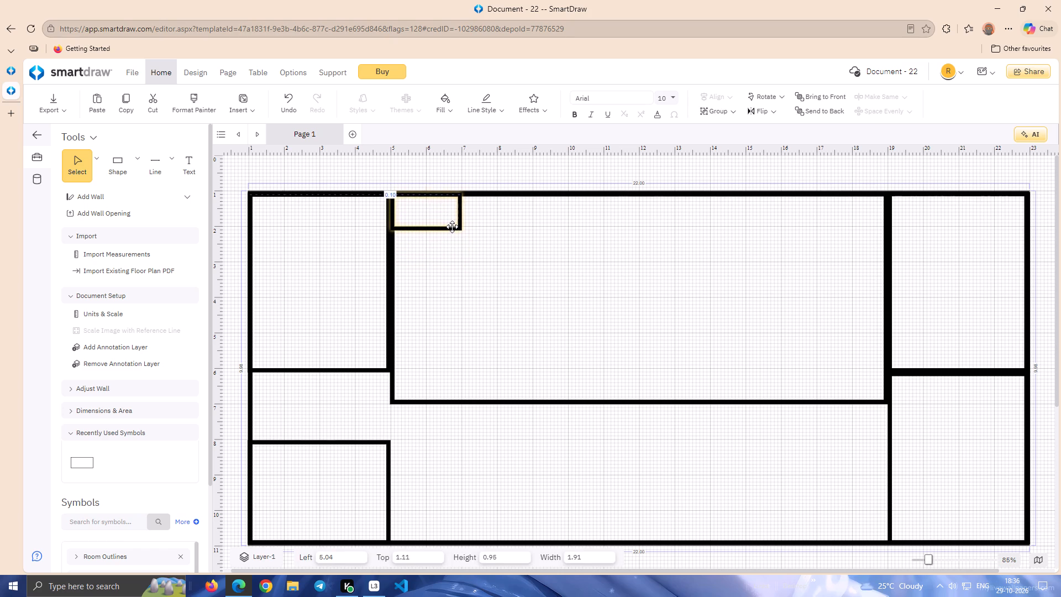
{"action": "left_click_drag", "start_coordinate": [452, 227], "coordinate": [457, 228]}
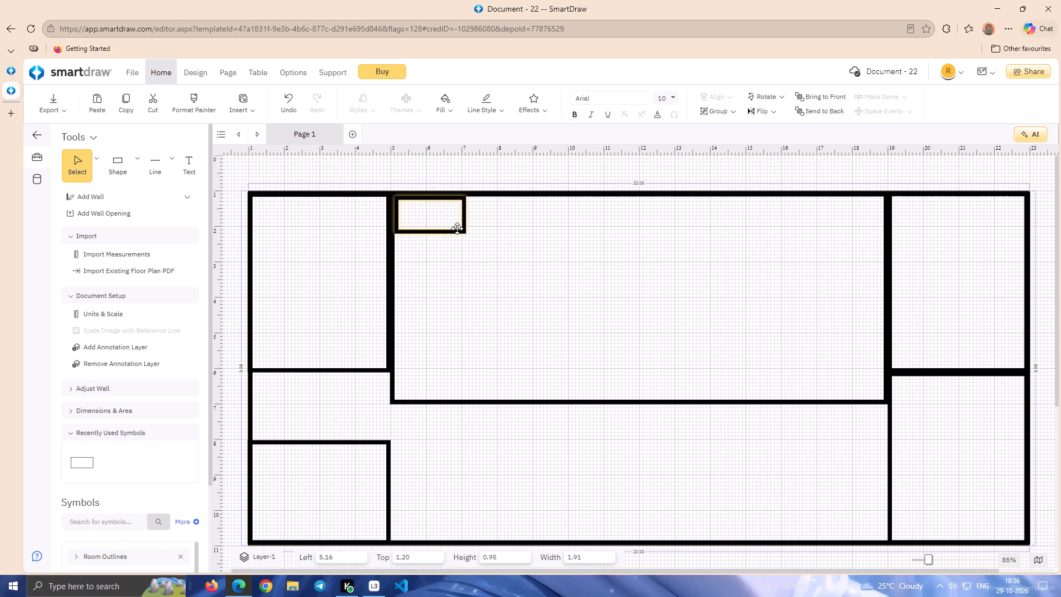
{"action": "left_click_drag", "start_coordinate": [457, 228], "coordinate": [457, 228]}
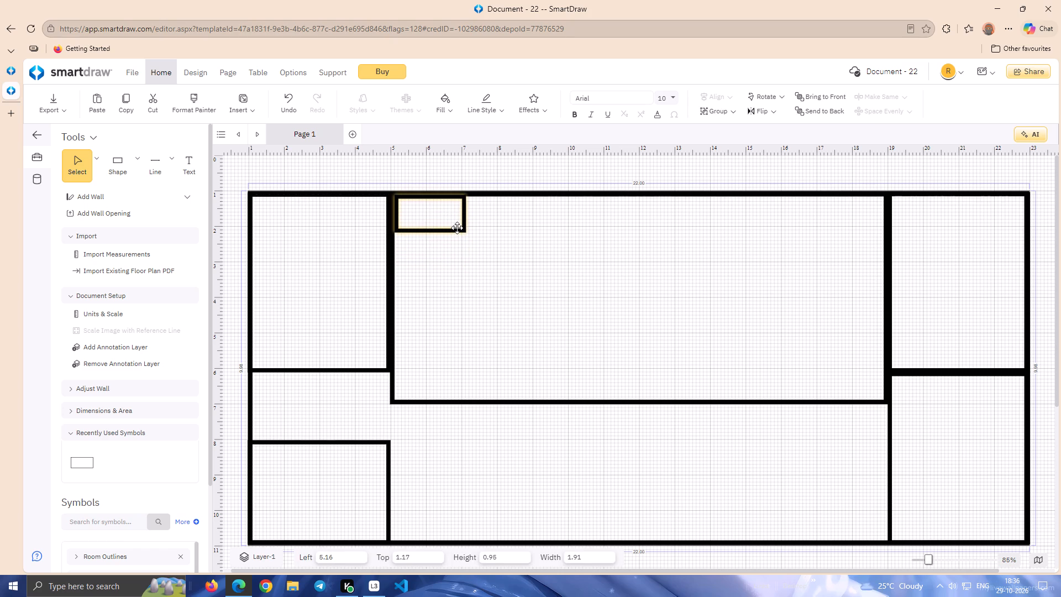
{"action": "left_click_drag", "start_coordinate": [457, 228], "coordinate": [454, 226]}
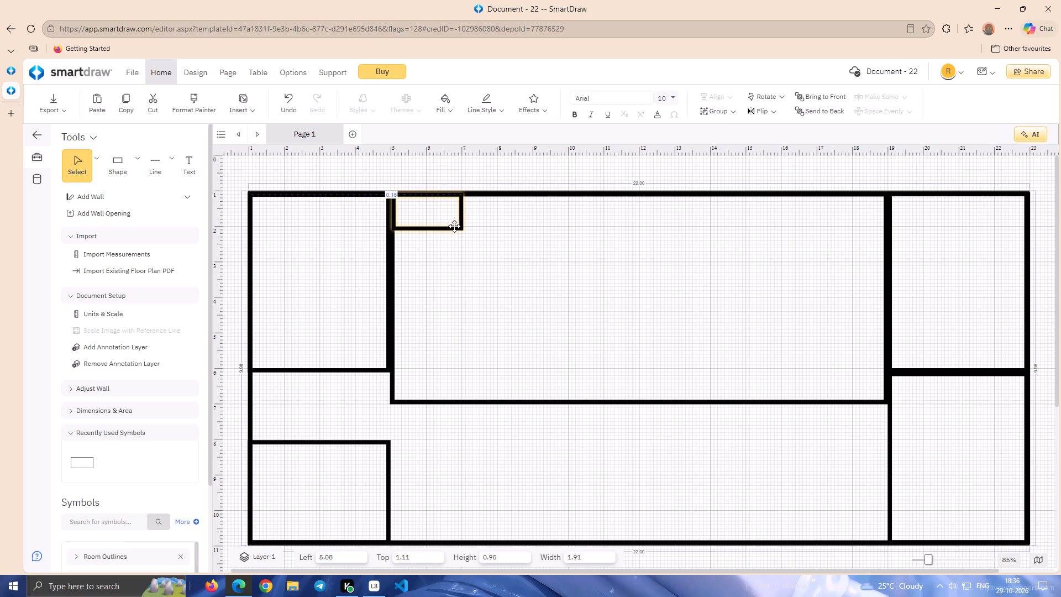
{"action": "left_click_drag", "start_coordinate": [454, 226], "coordinate": [452, 227]}
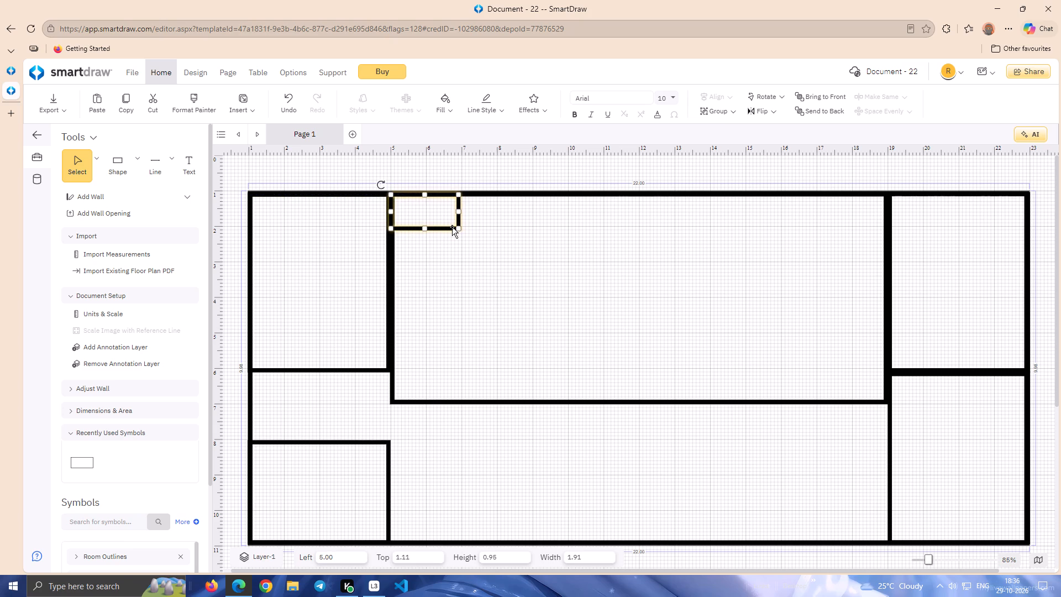
{"action": "left_click", "coordinate": [452, 227]}
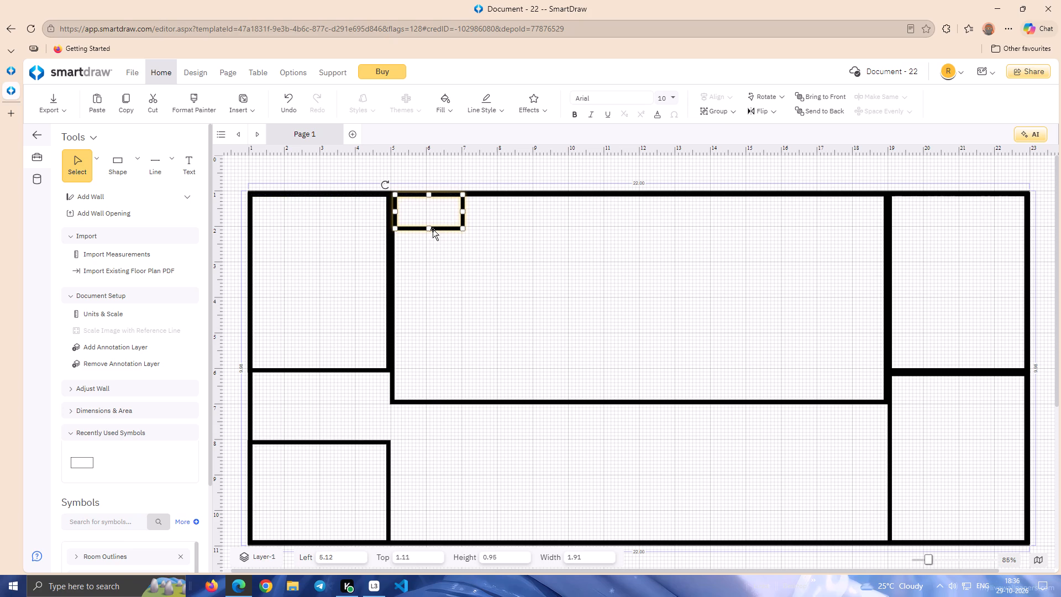
Enlarge the rectangle in the central room's upper-left corner to about 2.84 high, with its right wall near the 8 m ruler mark.
{"action": "left_click_drag", "start_coordinate": [428, 229], "coordinate": [424, 276]}
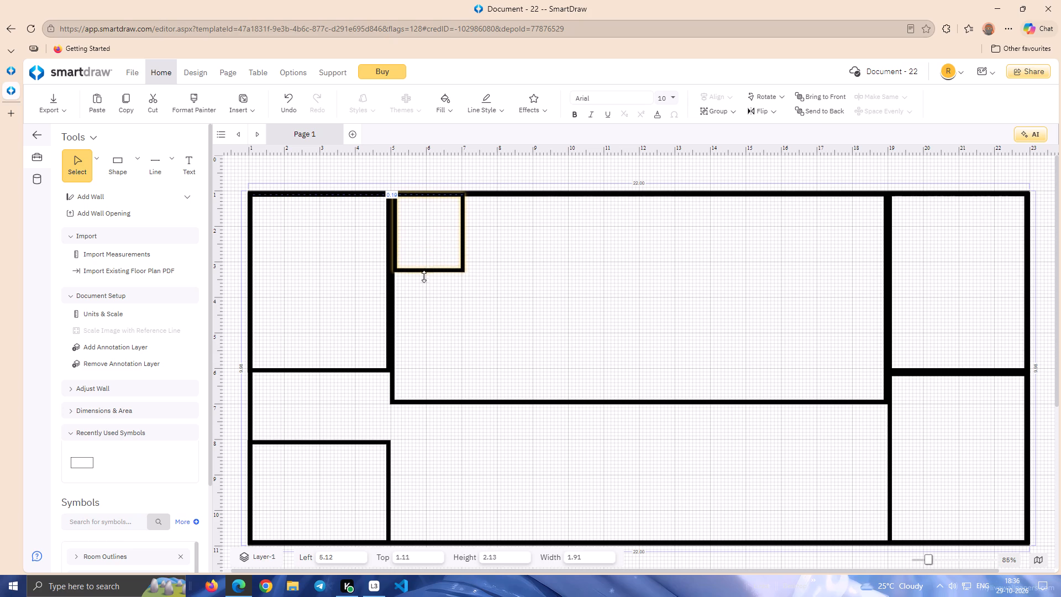
{"action": "left_click_drag", "start_coordinate": [424, 276], "coordinate": [422, 295]}
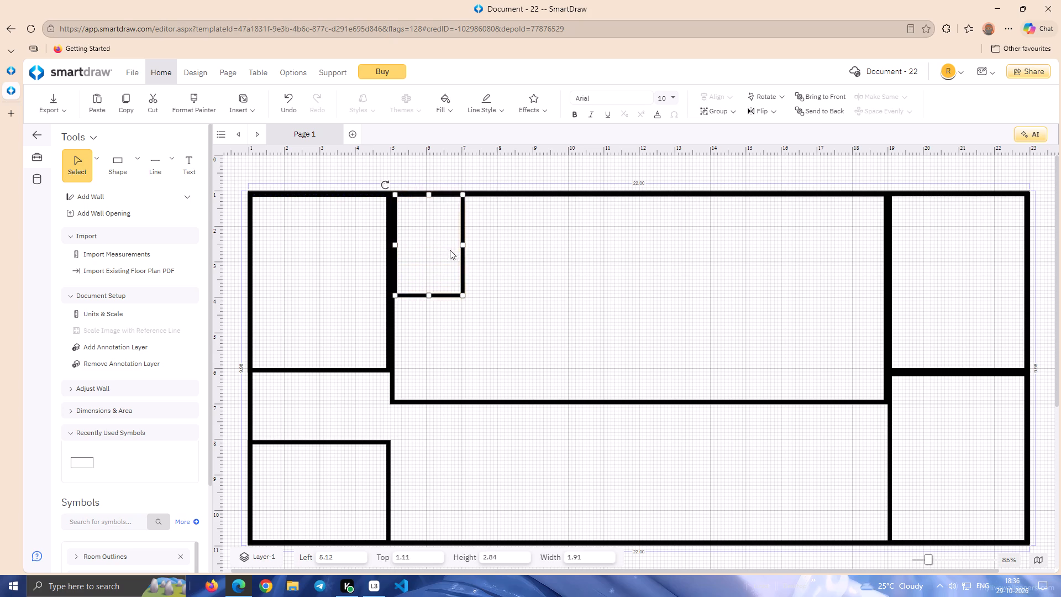
{"action": "left_click_drag", "start_coordinate": [464, 247], "coordinate": [489, 248]}
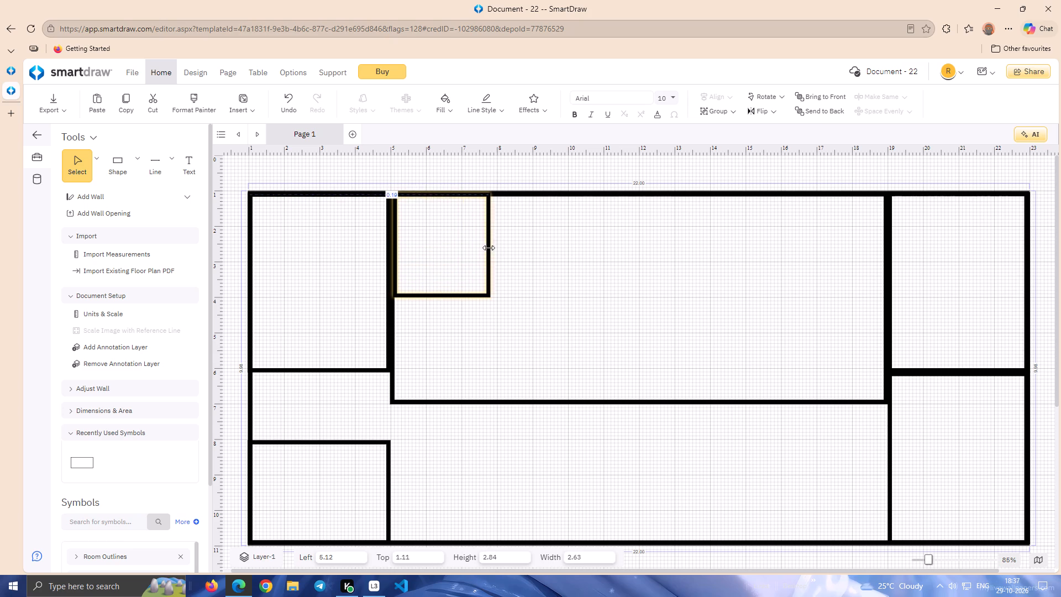
{"action": "left_click_drag", "start_coordinate": [489, 248], "coordinate": [496, 247]}
{"action": "left_click", "coordinate": [581, 242]}
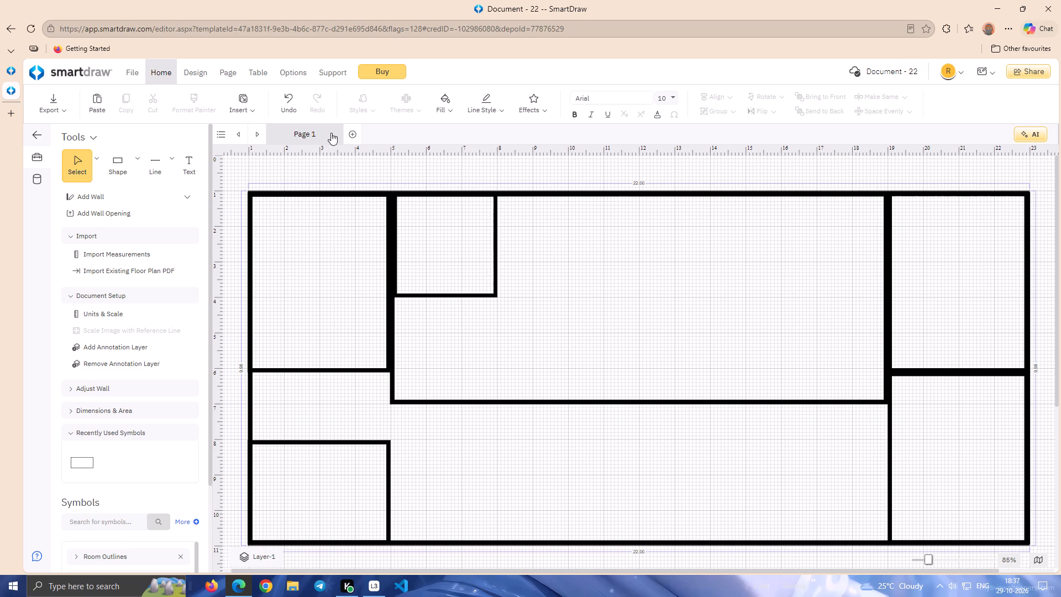
Add another rectangle in the central room's upper-right corner, at about 17.04 from the left and 1.11 from the top.
{"action": "left_click", "coordinate": [137, 169]}
{"action": "left_click_drag", "start_coordinate": [154, 209], "coordinate": [388, 229]}
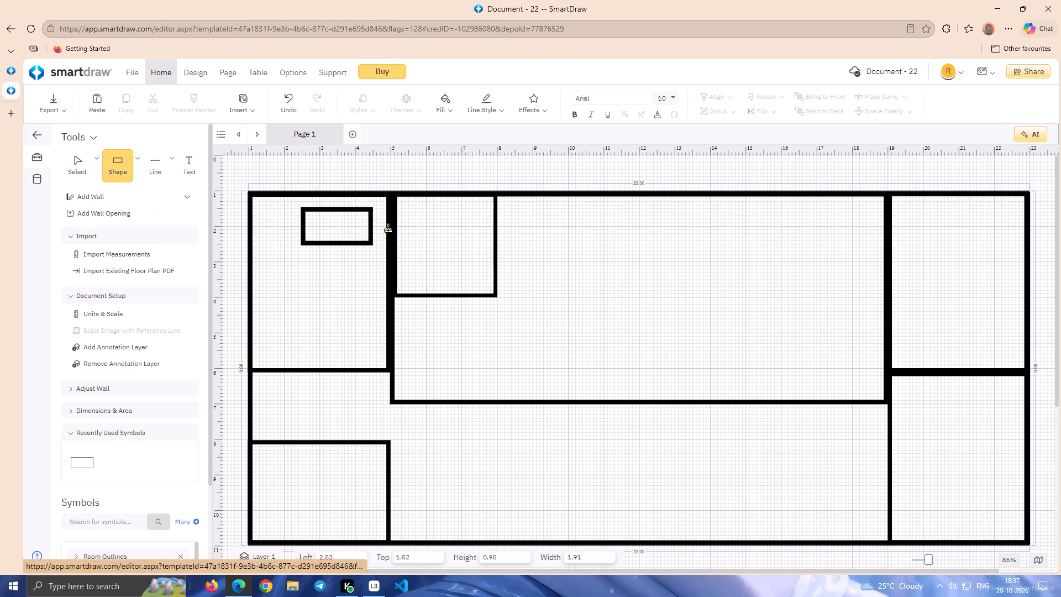
{"action": "left_click_drag", "start_coordinate": [388, 229], "coordinate": [834, 230]}
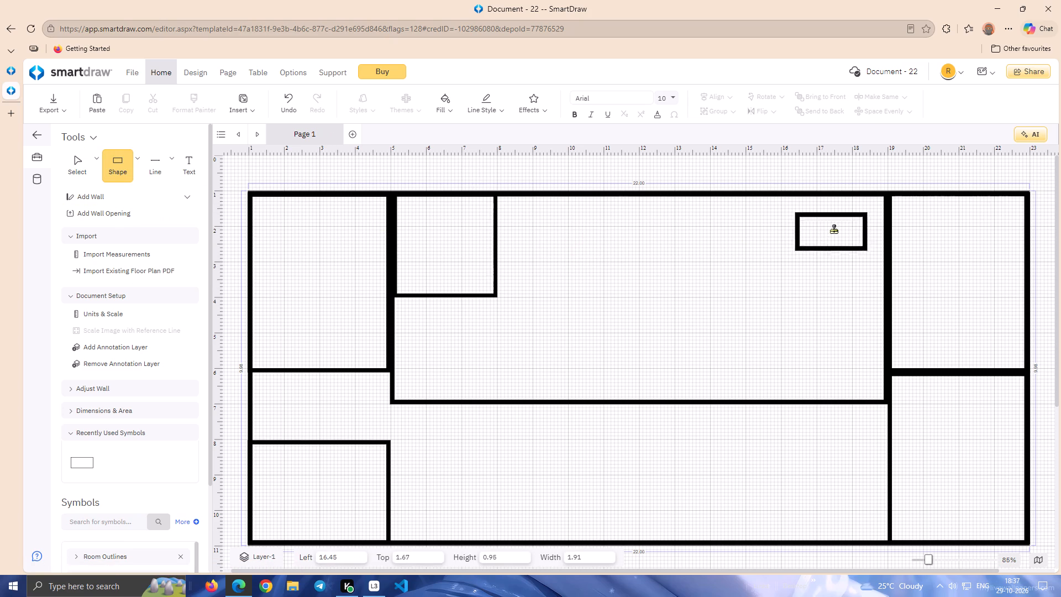
{"action": "left_click_drag", "start_coordinate": [834, 230], "coordinate": [852, 214]}
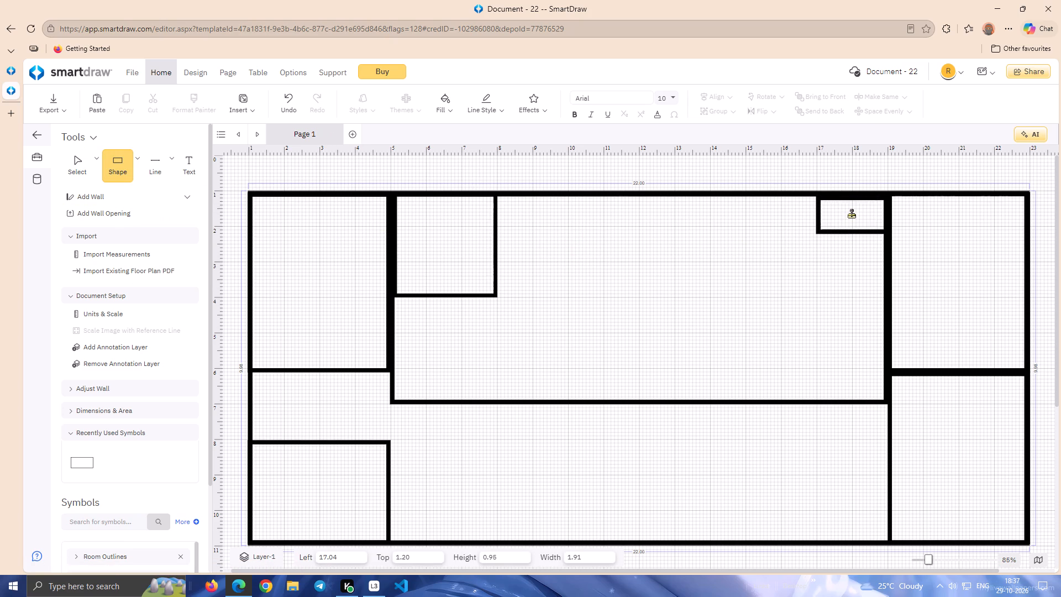
{"action": "left_click_drag", "start_coordinate": [852, 214], "coordinate": [851, 214]}
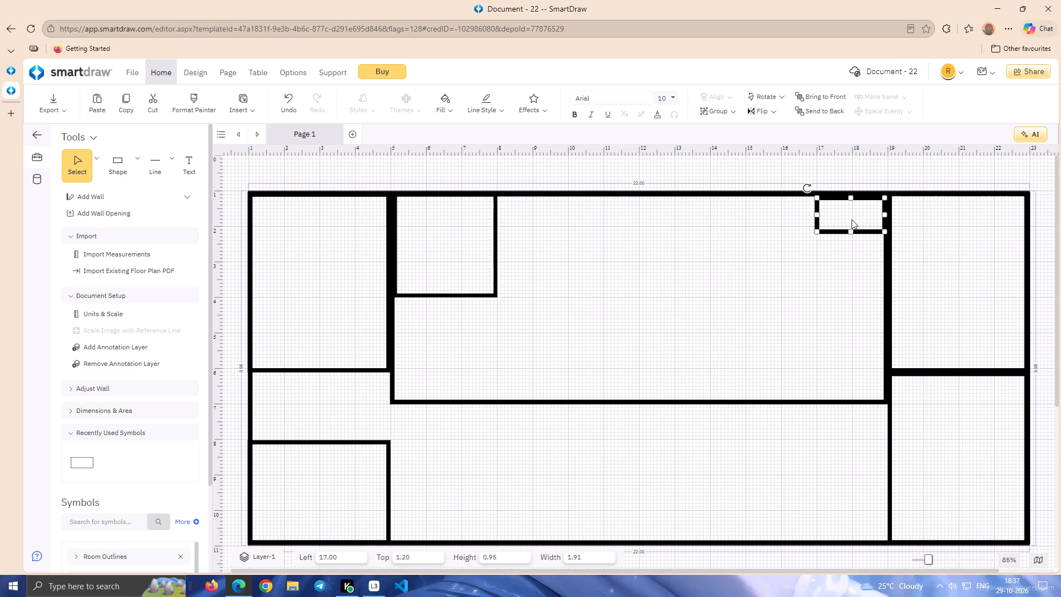
{"action": "left_click", "coordinate": [852, 219]}
{"action": "left_click", "coordinate": [856, 231]}
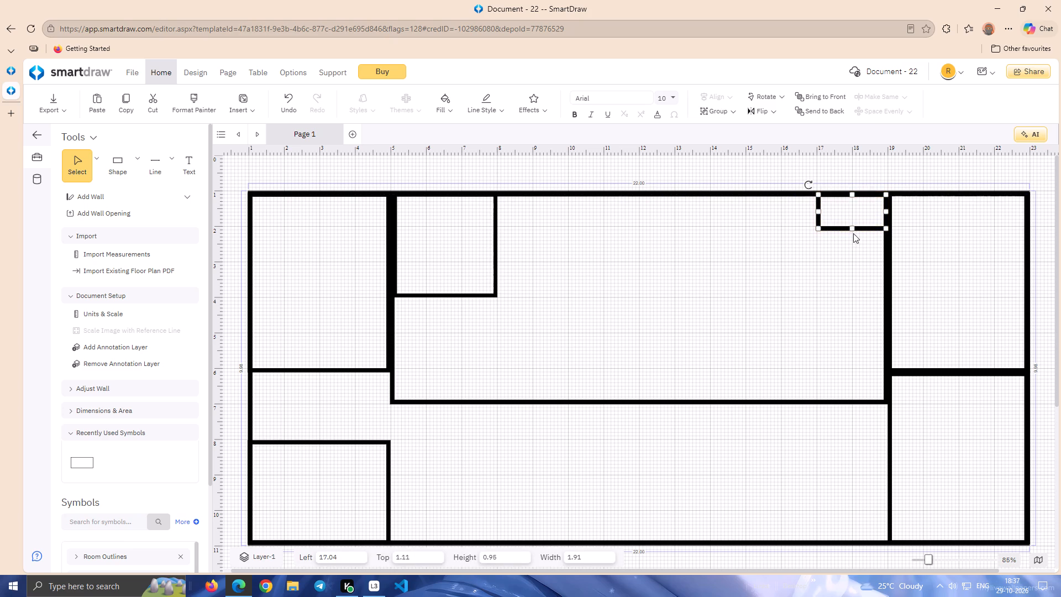
Enlarge the rectangle in the central room's upper-right corner downward and leftward to about 4.00 wide by 2.84 high.
{"action": "left_click_drag", "start_coordinate": [853, 229], "coordinate": [853, 289]}
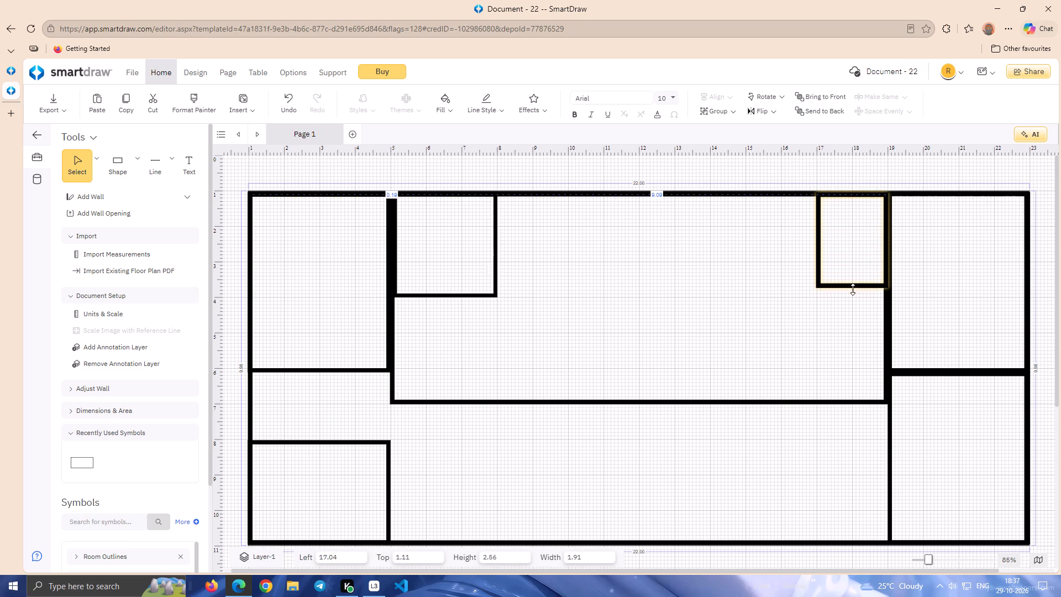
{"action": "left_click_drag", "start_coordinate": [853, 289], "coordinate": [852, 297]}
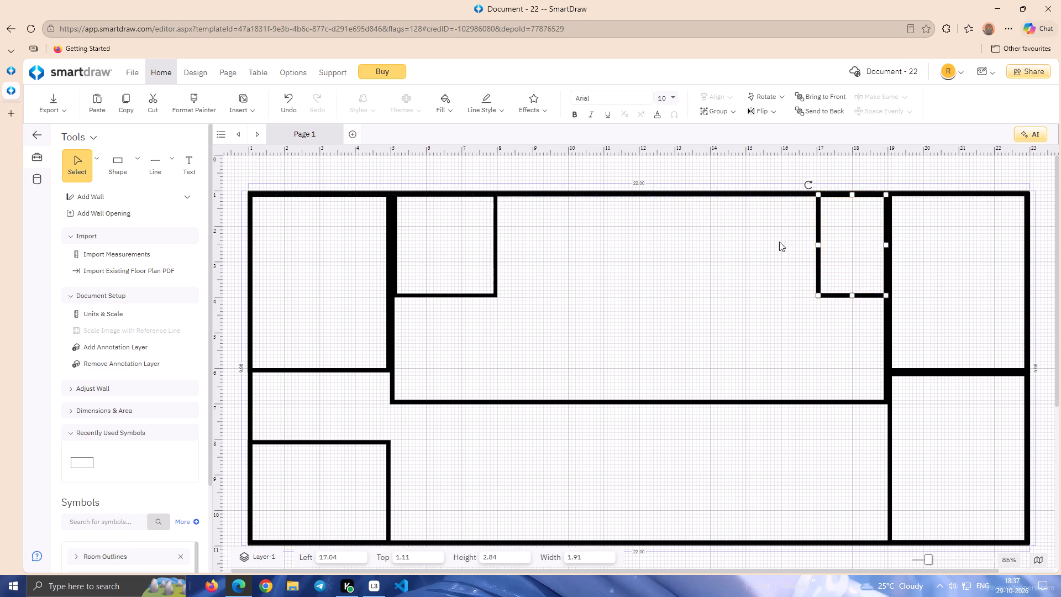
{"action": "left_click_drag", "start_coordinate": [819, 247], "coordinate": [749, 250]}
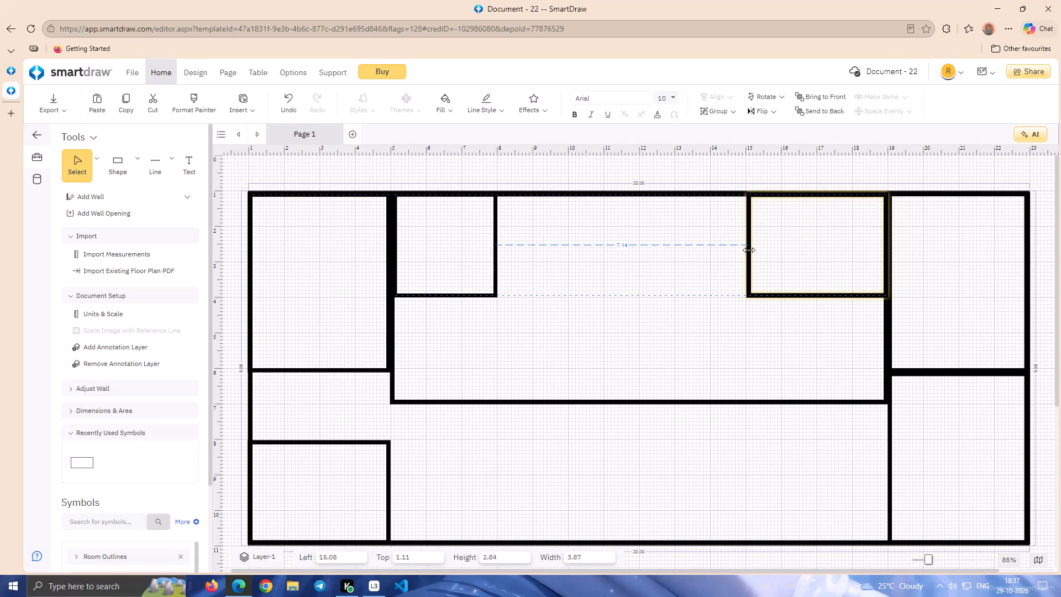
{"action": "left_click_drag", "start_coordinate": [749, 250], "coordinate": [743, 252]}
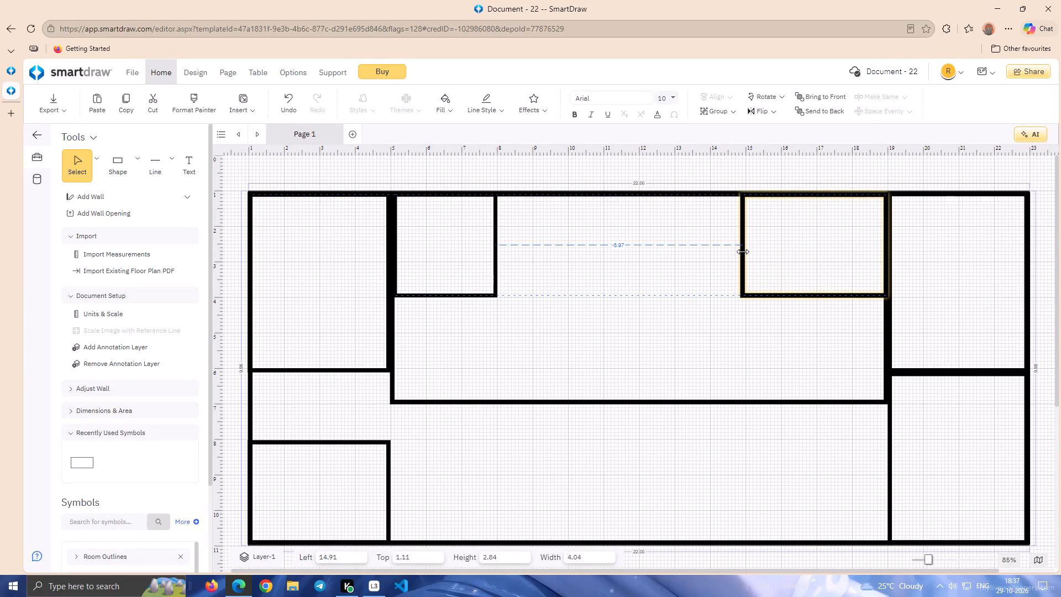
{"action": "left_click_drag", "start_coordinate": [743, 252], "coordinate": [744, 252]}
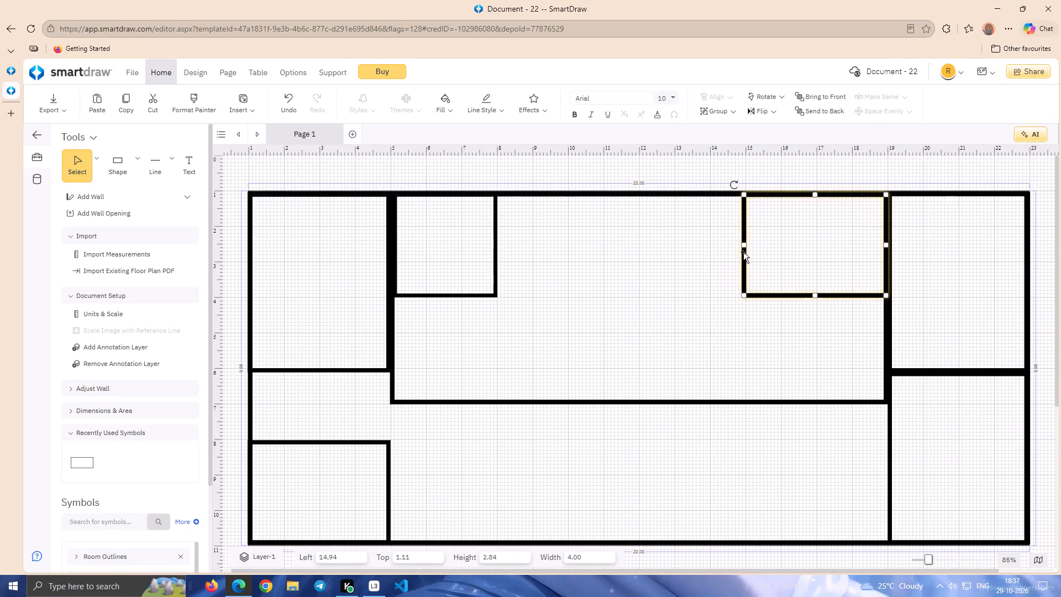
{"action": "left_click", "coordinate": [709, 260]}
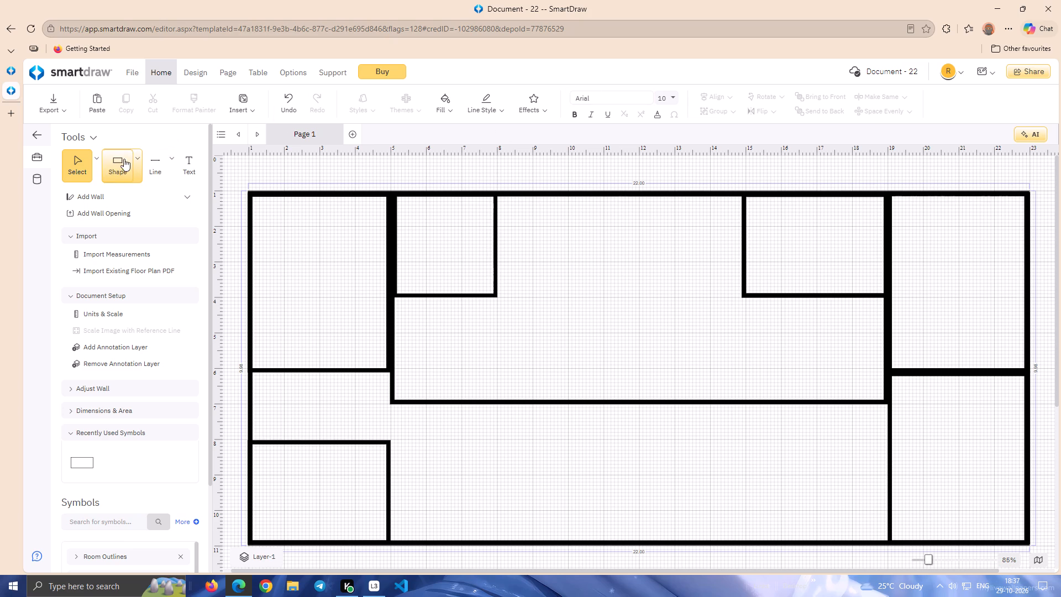
Add a third rectangle against the central room's left wall, at about 5.12 from the left and 5.03 from the top.
{"action": "left_click", "coordinate": [138, 155]}
{"action": "left_click_drag", "start_coordinate": [156, 208], "coordinate": [605, 254]}
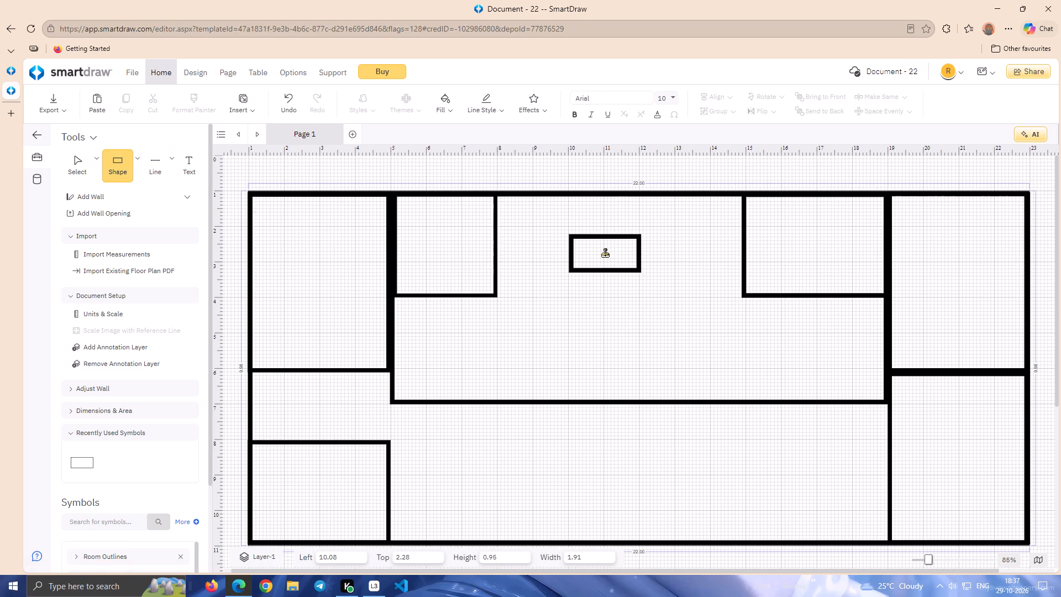
{"action": "left_click_drag", "start_coordinate": [605, 254], "coordinate": [549, 320]}
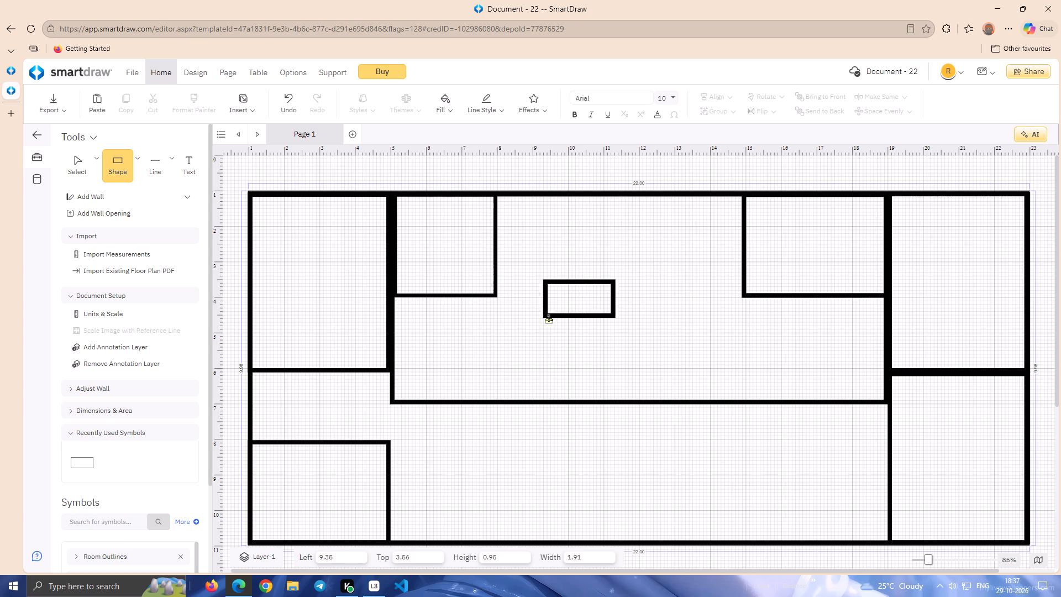
{"action": "left_click_drag", "start_coordinate": [549, 320], "coordinate": [429, 329]}
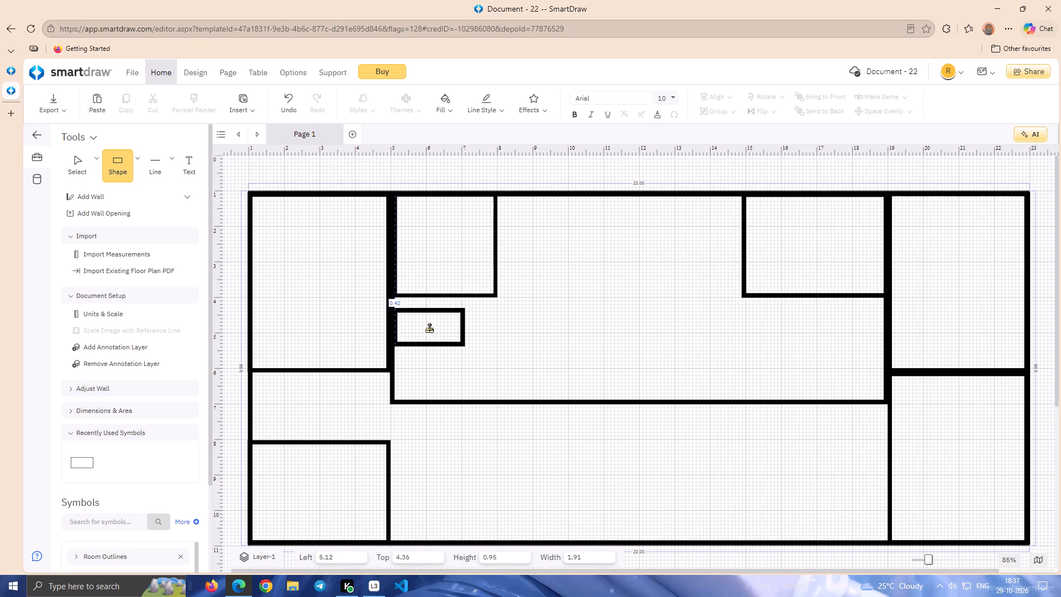
{"action": "left_click_drag", "start_coordinate": [429, 329], "coordinate": [429, 351]}
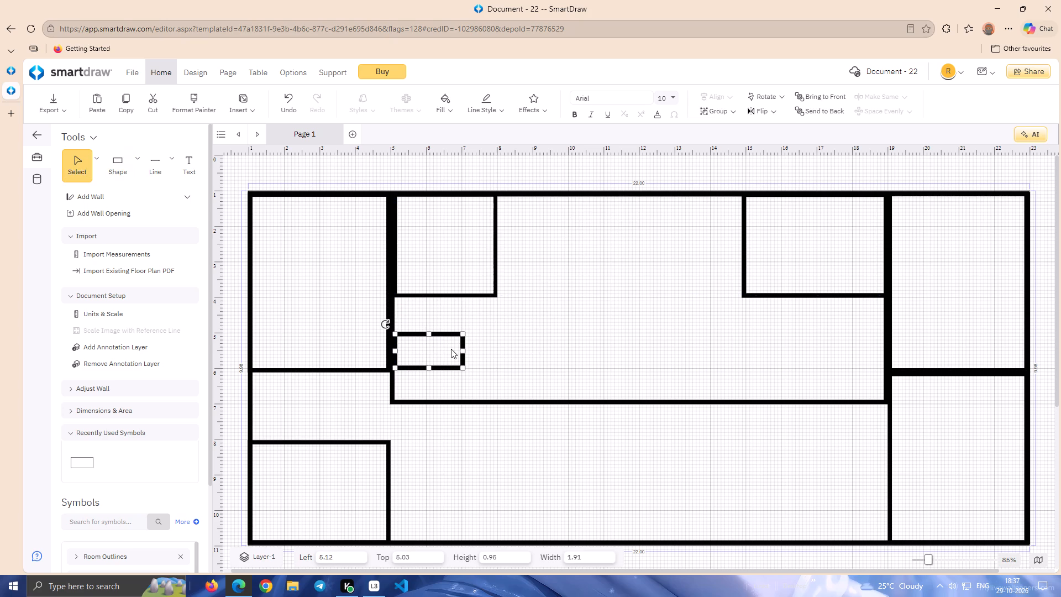
Enlarge the rectangle against the central room's left wall to about 3.91 wide by 1.91 high, with its left edge at about 5.04.
{"action": "left_click_drag", "start_coordinate": [462, 350], "coordinate": [530, 350]}
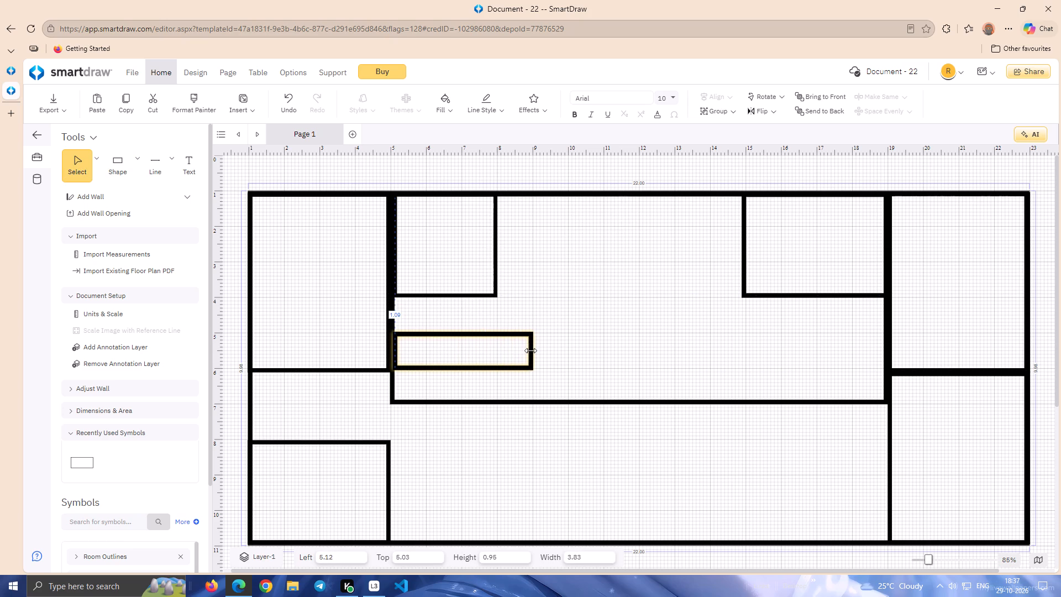
{"action": "left_click_drag", "start_coordinate": [530, 350], "coordinate": [531, 350]}
{"action": "left_click_drag", "start_coordinate": [463, 369], "coordinate": [463, 379]}
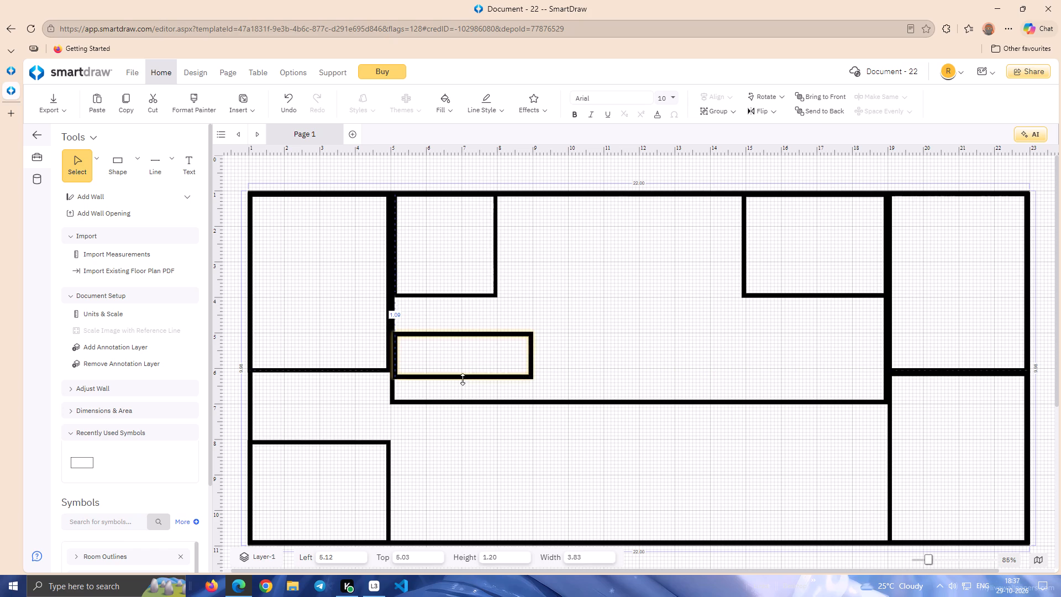
{"action": "left_click_drag", "start_coordinate": [463, 379], "coordinate": [462, 401]}
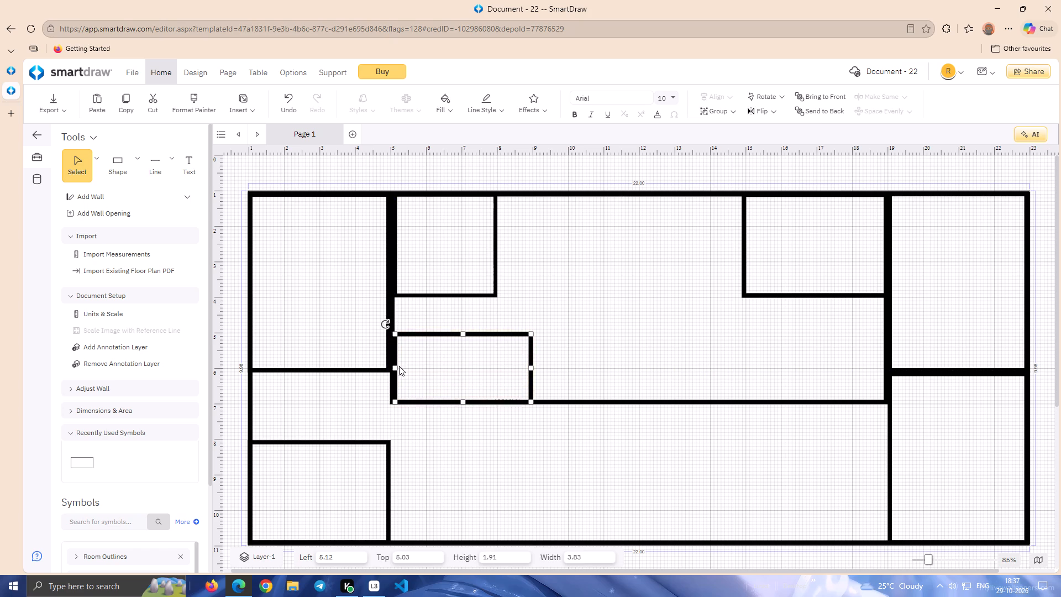
{"action": "left_click", "coordinate": [396, 371]}
{"action": "left_click_drag", "start_coordinate": [397, 369], "coordinate": [390, 369]}
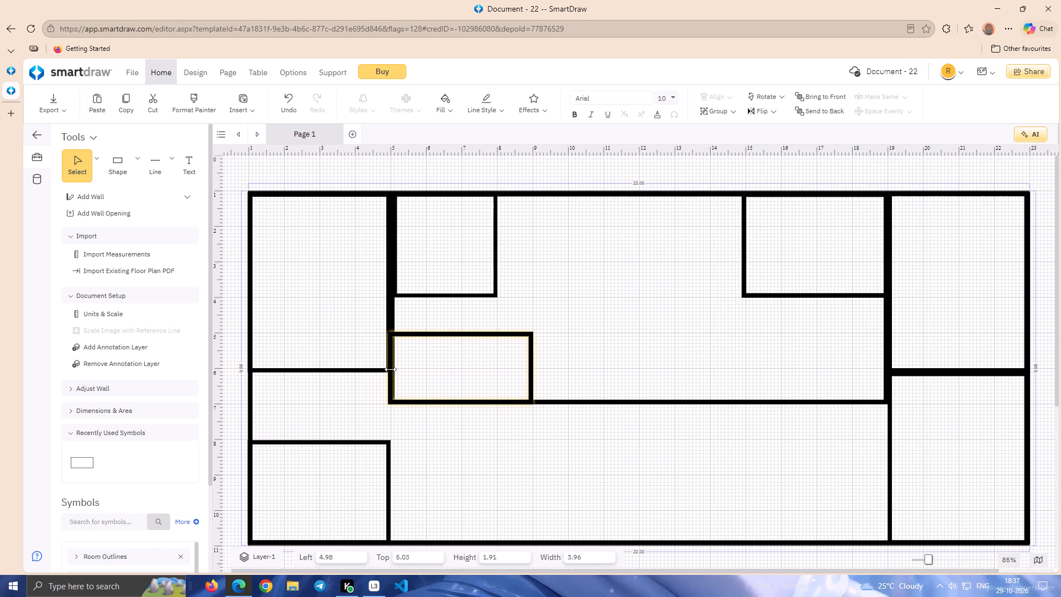
{"action": "left_click_drag", "start_coordinate": [390, 369], "coordinate": [392, 370]}
{"action": "left_click", "coordinate": [416, 367]}
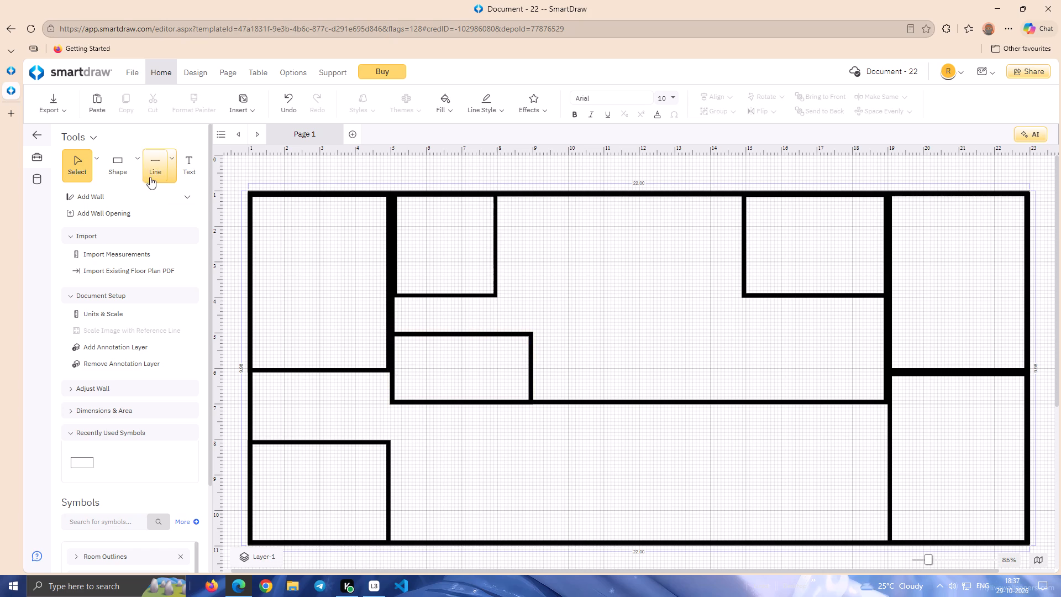
Add a fourth rectangle in the central room's lower-right corner, at about 17.04 from the left and 5.99 from the top.
{"action": "left_click", "coordinate": [133, 166]}
{"action": "left_click_drag", "start_coordinate": [148, 204], "coordinate": [600, 311]}
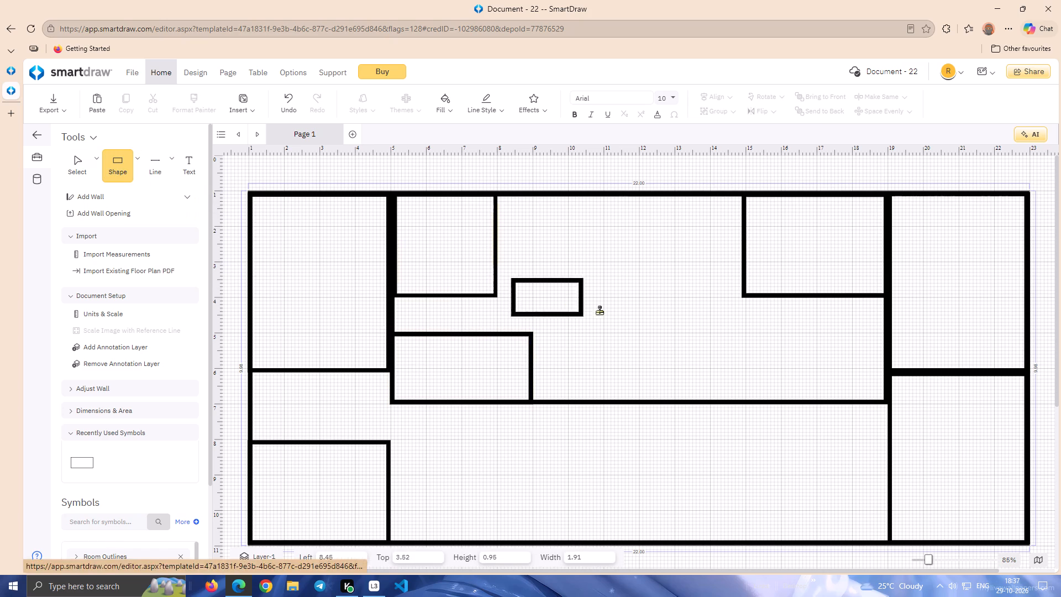
{"action": "left_click_drag", "start_coordinate": [600, 311], "coordinate": [801, 347]}
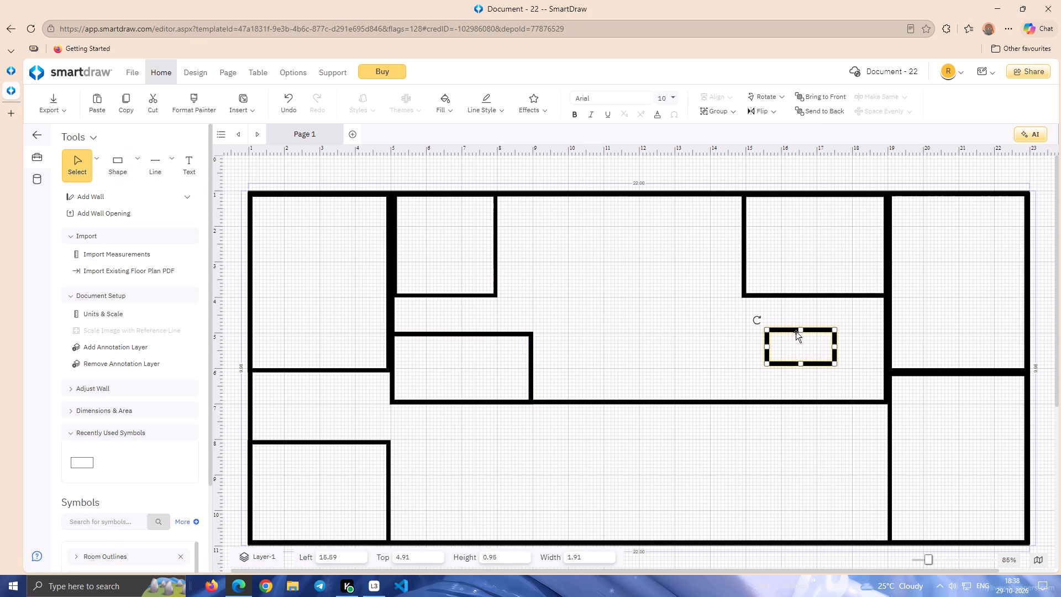
{"action": "left_click_drag", "start_coordinate": [809, 363], "coordinate": [810, 377]}
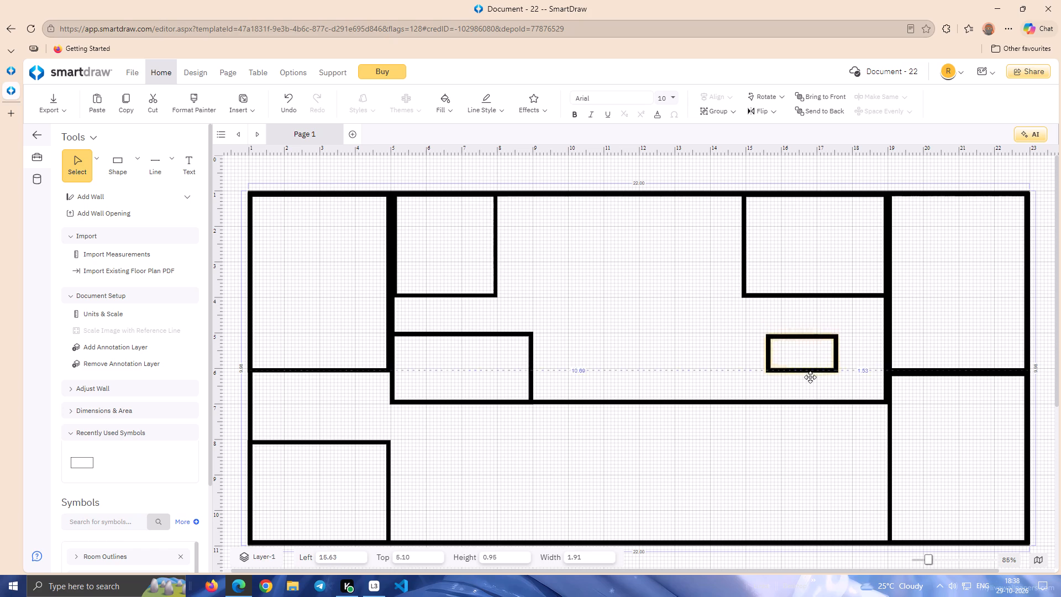
{"action": "left_click_drag", "start_coordinate": [810, 377], "coordinate": [858, 400]}
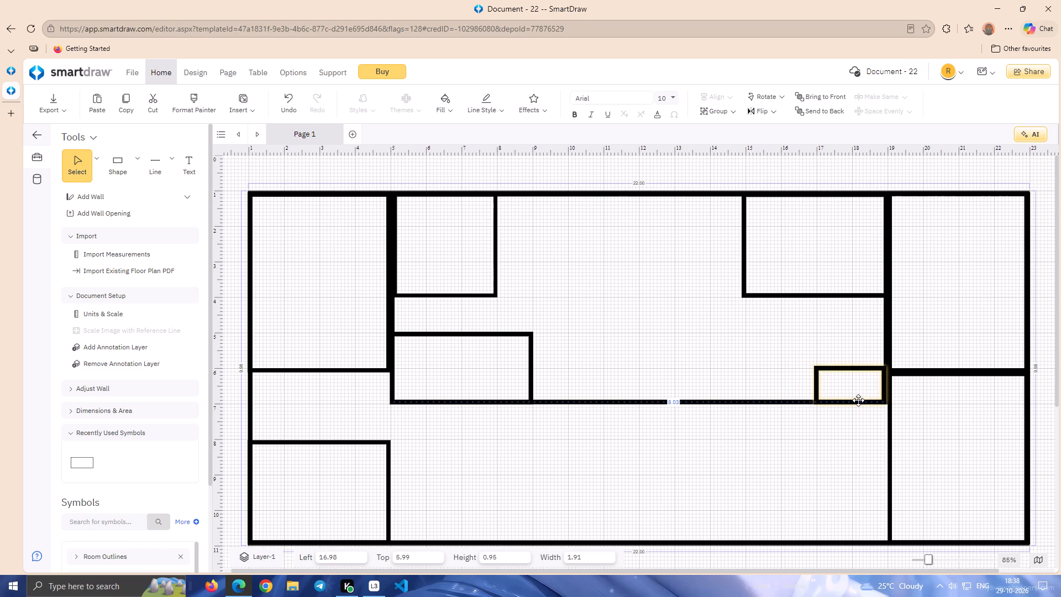
{"action": "left_click_drag", "start_coordinate": [858, 400], "coordinate": [859, 401]}
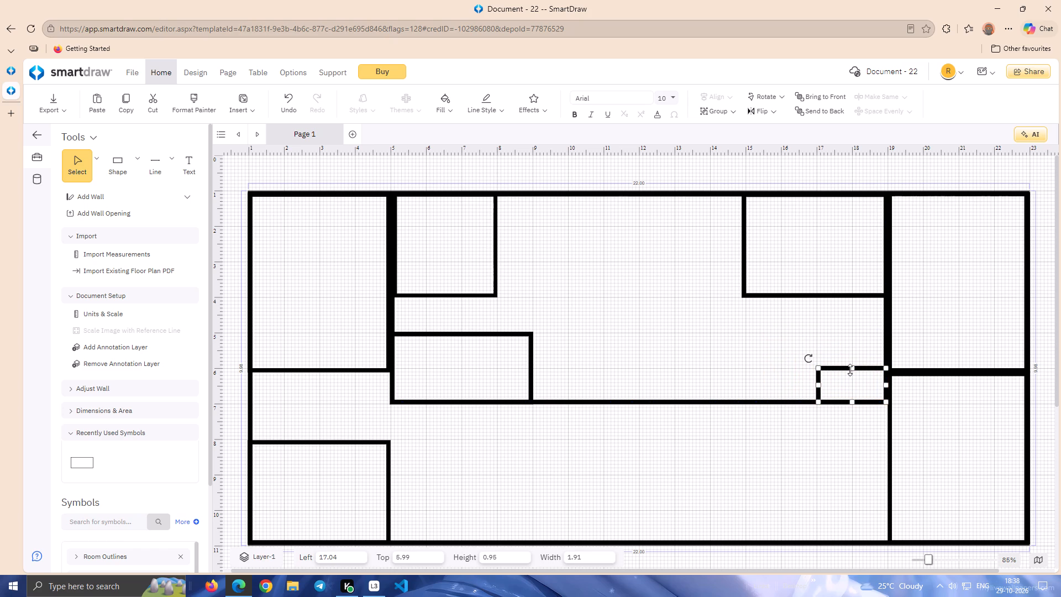
Enlarge the rectangle in the central room's lower-right corner upward and leftward to about 5.00 wide by 3.00 high.
{"action": "left_click_drag", "start_coordinate": [850, 369], "coordinate": [853, 323]}
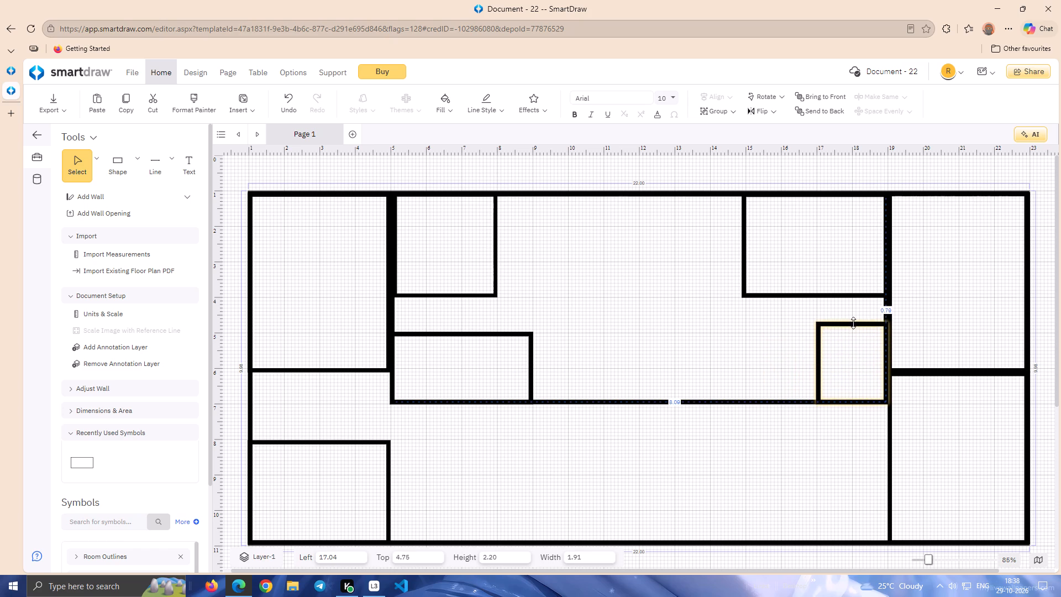
{"action": "left_click_drag", "start_coordinate": [853, 323], "coordinate": [852, 331]}
{"action": "left_click_drag", "start_coordinate": [819, 366], "coordinate": [756, 365]}
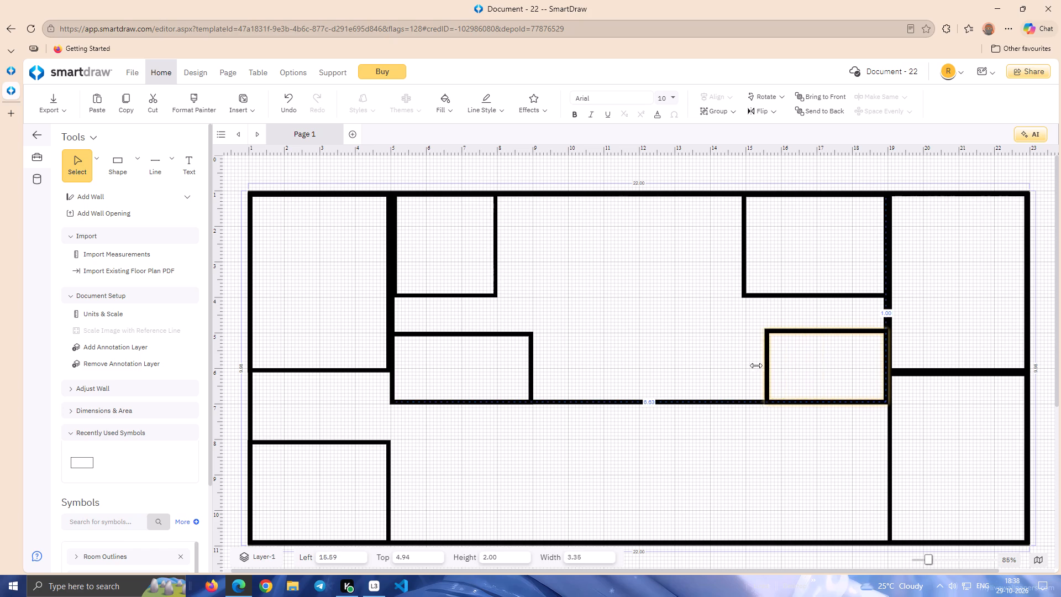
{"action": "left_click_drag", "start_coordinate": [756, 365], "coordinate": [708, 362]}
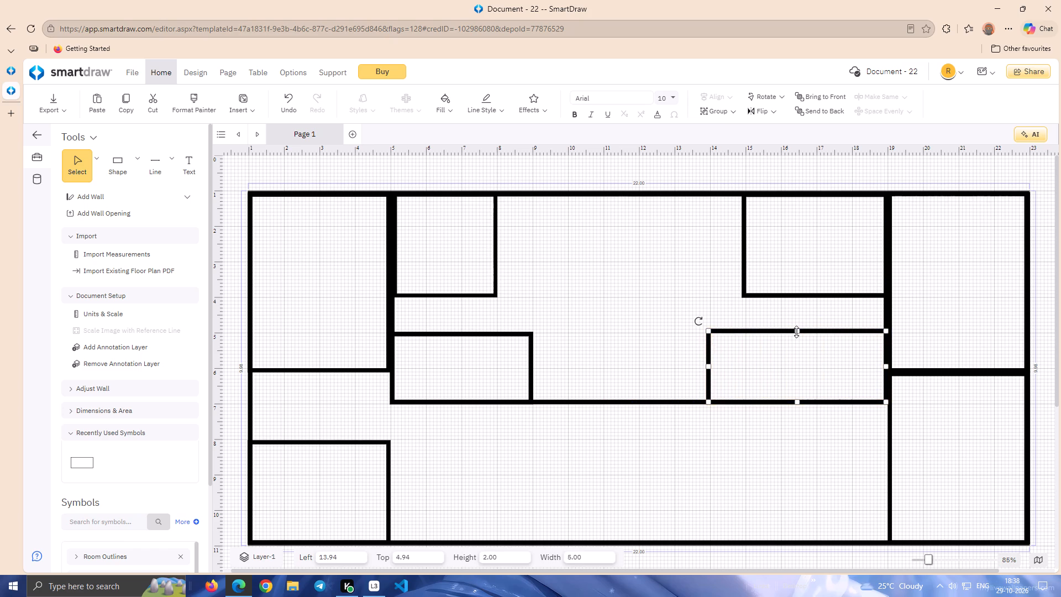
{"action": "left_click_drag", "start_coordinate": [797, 332], "coordinate": [796, 300]}
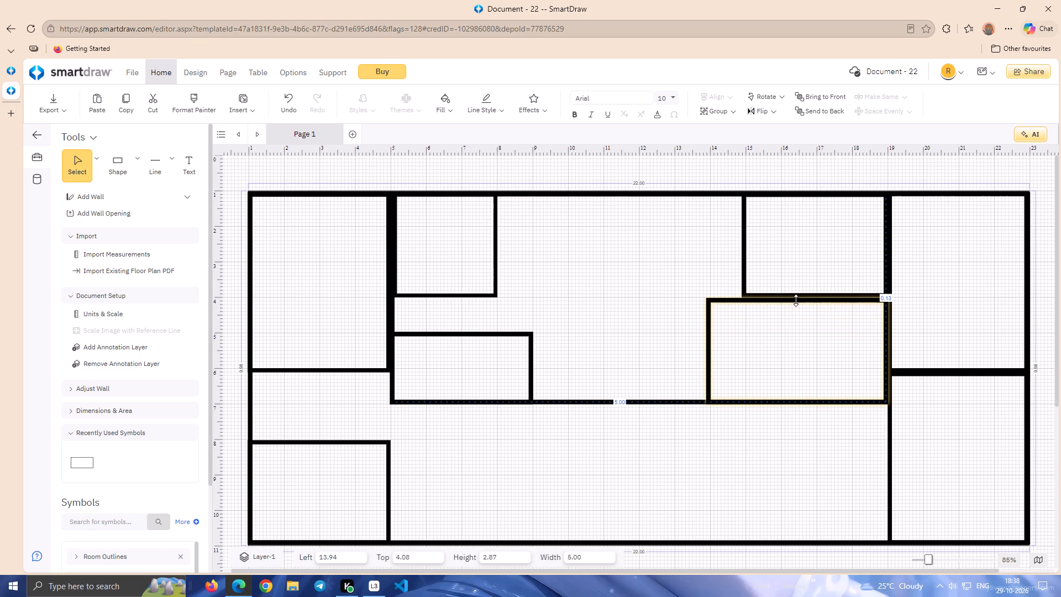
{"action": "left_click_drag", "start_coordinate": [796, 300], "coordinate": [796, 297]}
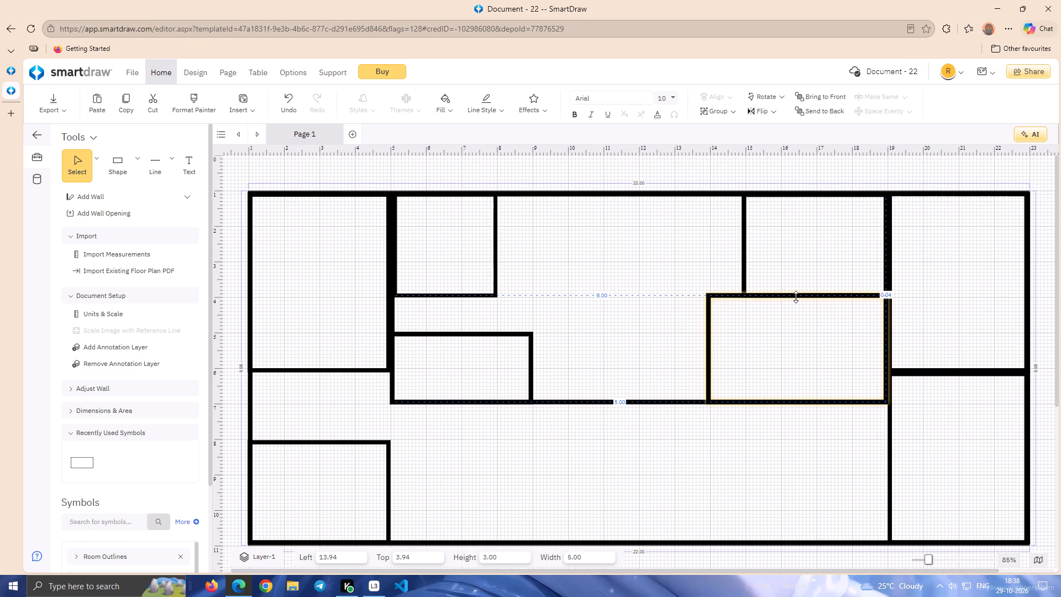
{"action": "left_click_drag", "start_coordinate": [796, 297], "coordinate": [793, 301]}
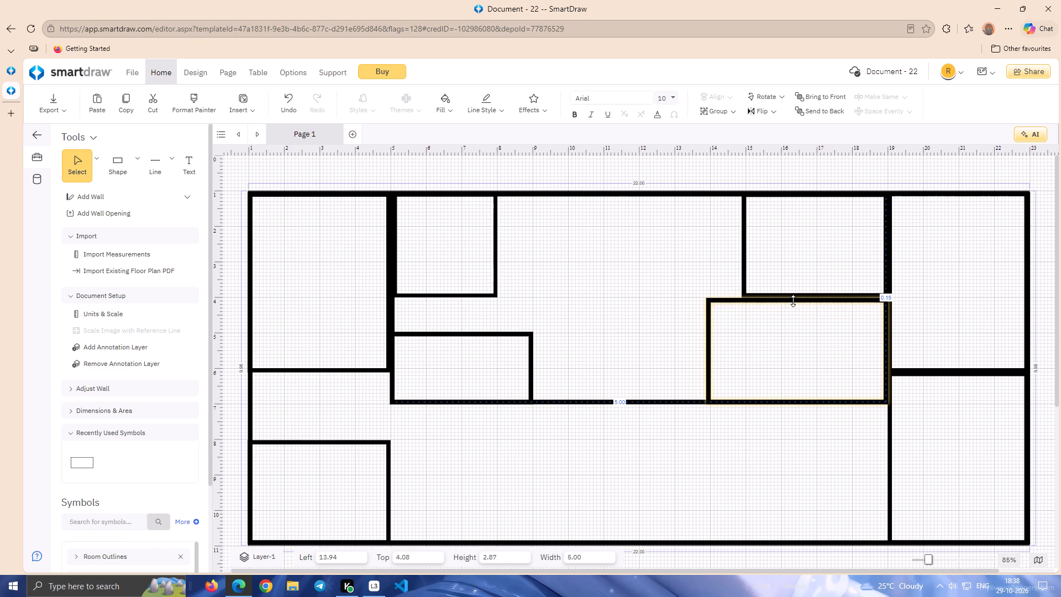
{"action": "left_click_drag", "start_coordinate": [793, 301], "coordinate": [794, 296]}
{"action": "left_click", "coordinate": [587, 227]}
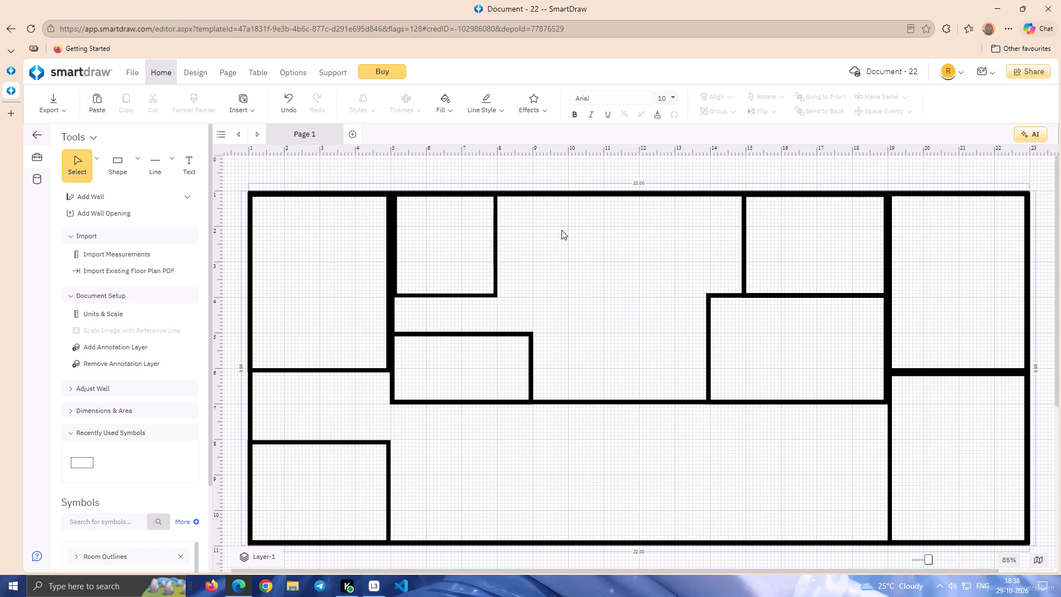
Nudge the rectangle in the central room's upper-left corner leftward to about 5.06 from the left.
{"action": "left_click", "coordinate": [426, 295]}
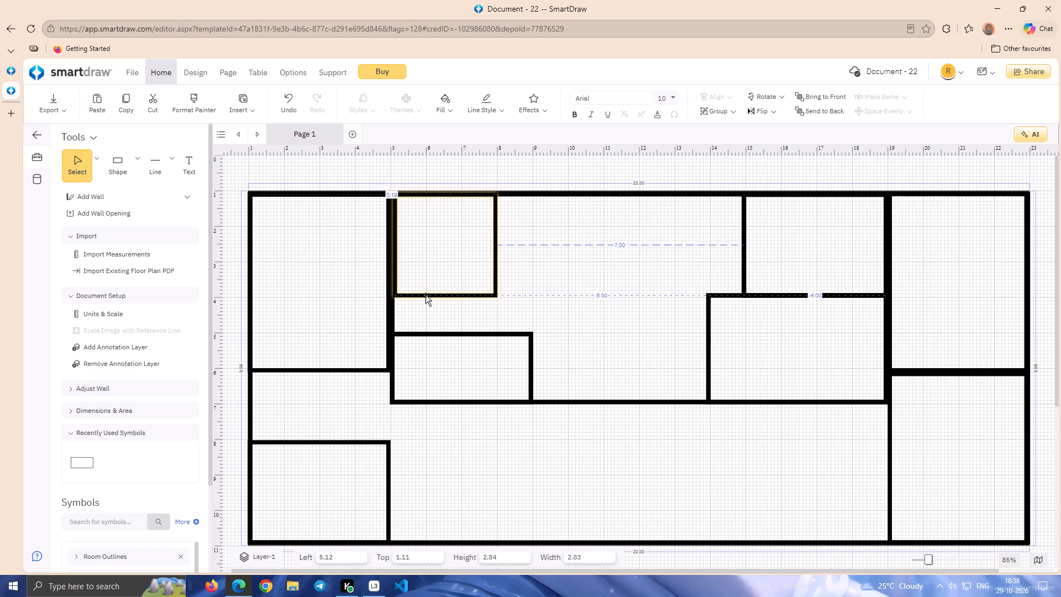
{"action": "key", "text": "Left"}
{"action": "key", "text": "Left"}
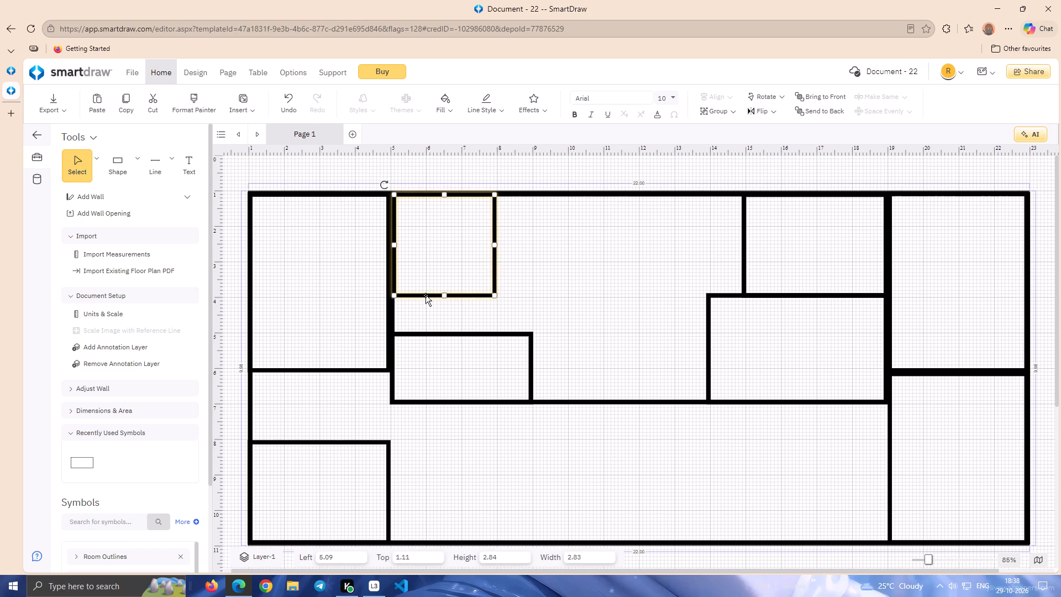
{"action": "key", "text": "Left"}
{"action": "key", "text": "Left"}
{"action": "key", "text": "Left"}
{"action": "left_click", "coordinate": [564, 283]}
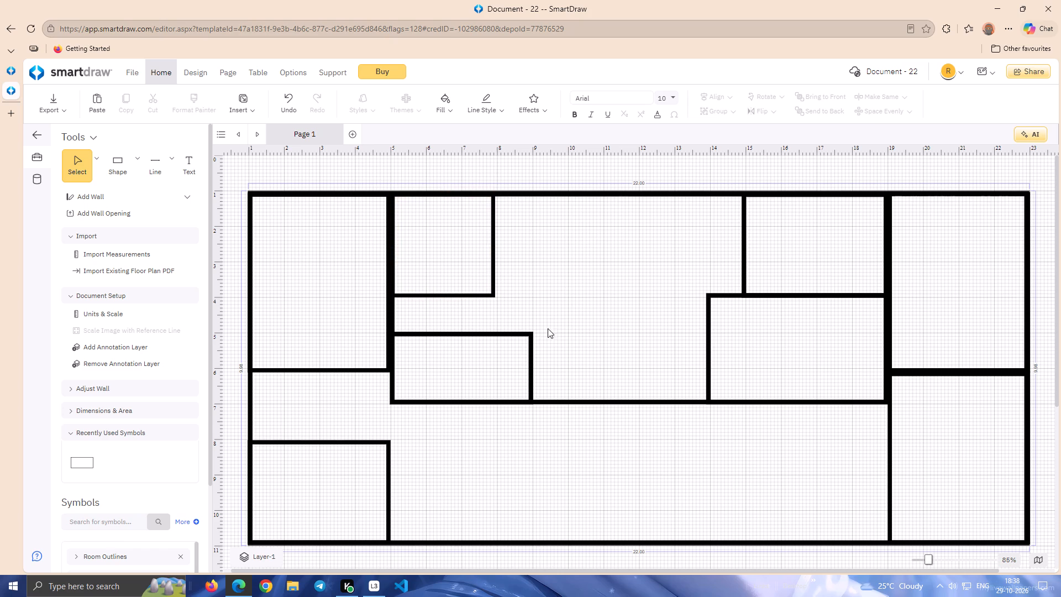
Widen the rectangle in the central room's upper-left corner rightward so its right wall sits at about the 8 m ruler mark.
{"action": "left_click", "coordinate": [491, 291]}
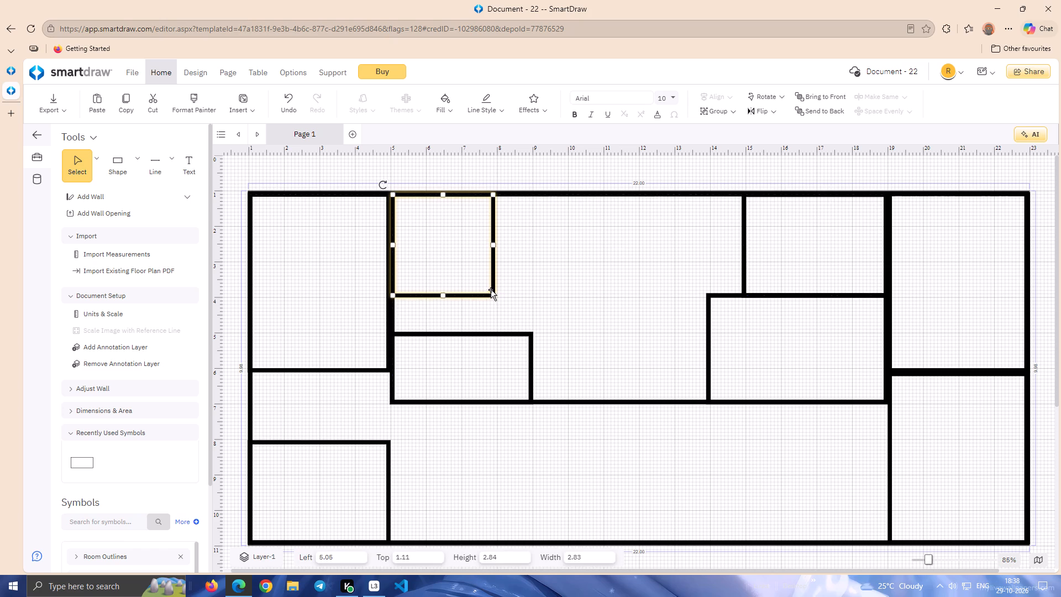
{"action": "left_click_drag", "start_coordinate": [492, 247], "coordinate": [495, 247]}
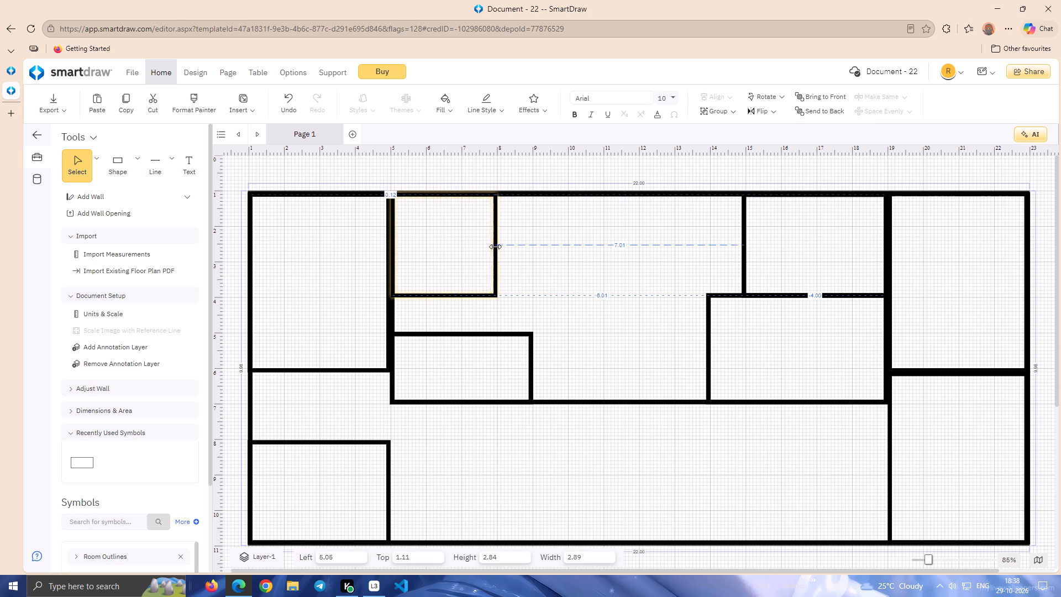
{"action": "left_click_drag", "start_coordinate": [495, 247], "coordinate": [500, 244]}
{"action": "left_click", "coordinate": [556, 244]}
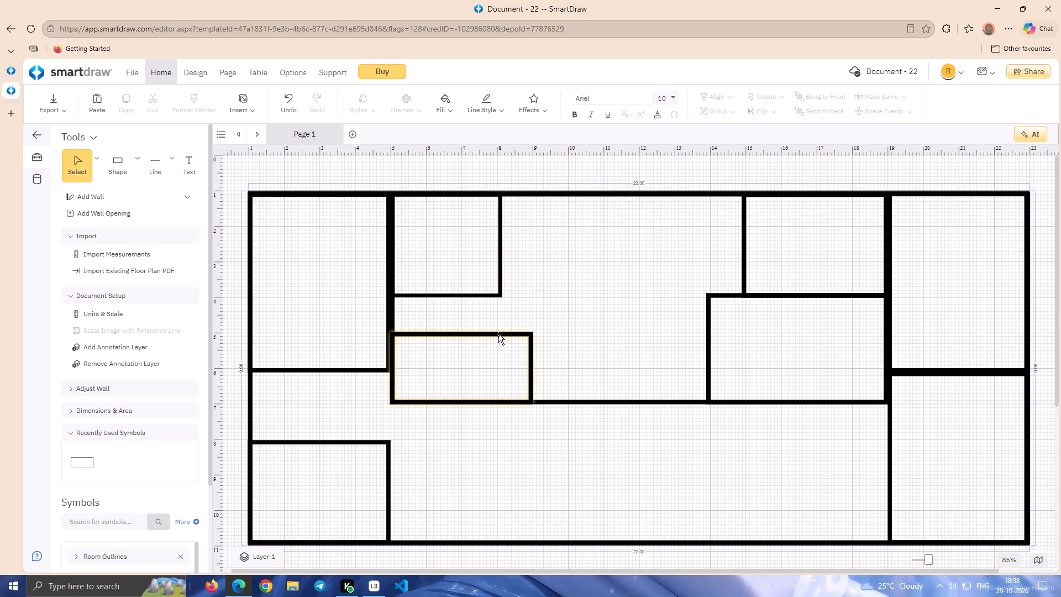
Extend the rectangle in the central room's lower-left corner upward to about 2.1 high, with its top edge at about 4.8.
{"action": "left_click", "coordinate": [498, 334]}
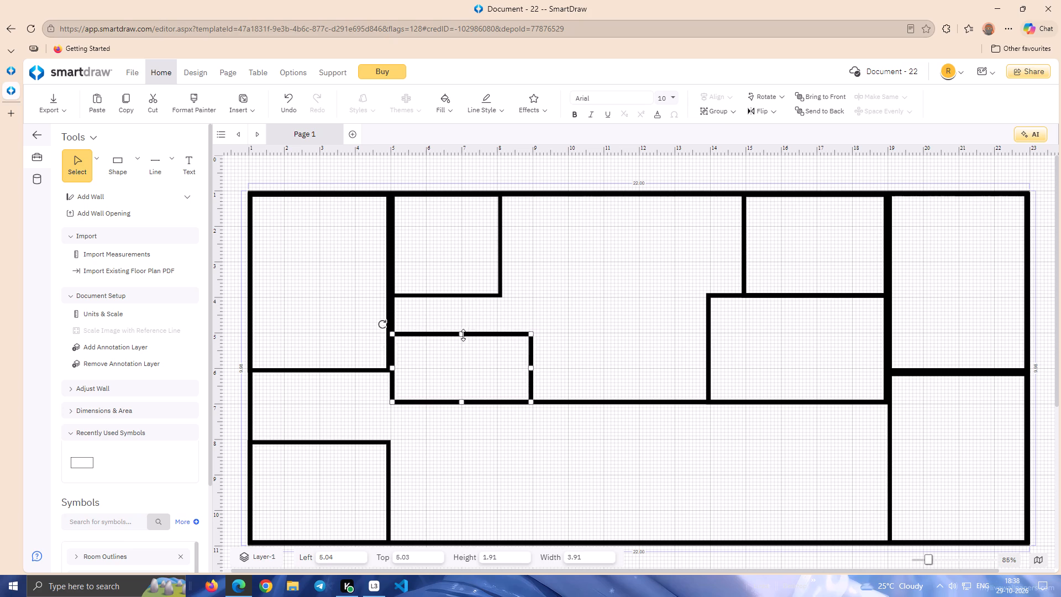
{"action": "left_click_drag", "start_coordinate": [463, 335], "coordinate": [464, 323]}
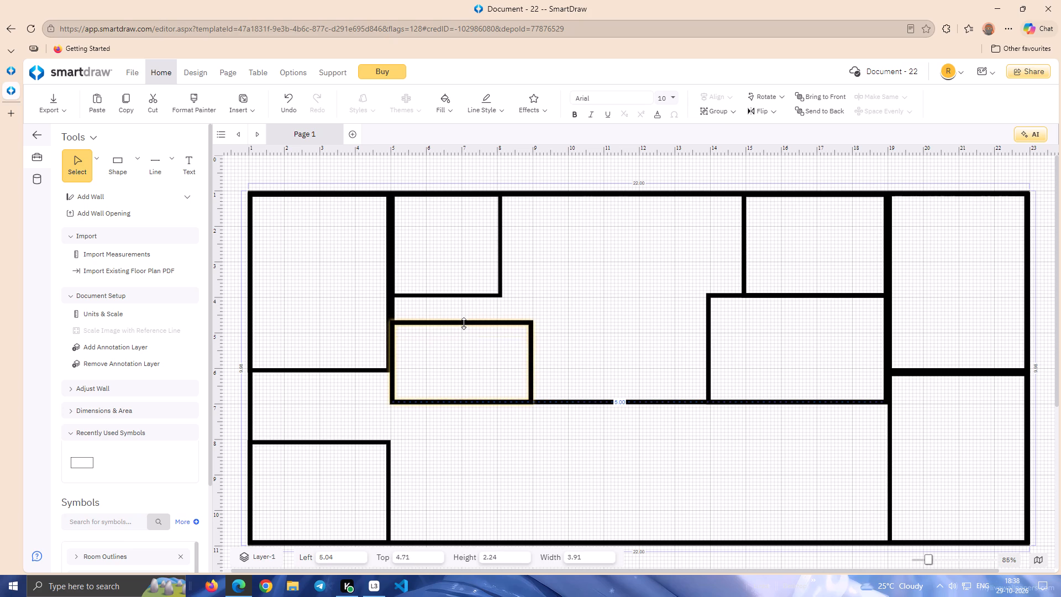
{"action": "left_click_drag", "start_coordinate": [464, 323], "coordinate": [463, 326]}
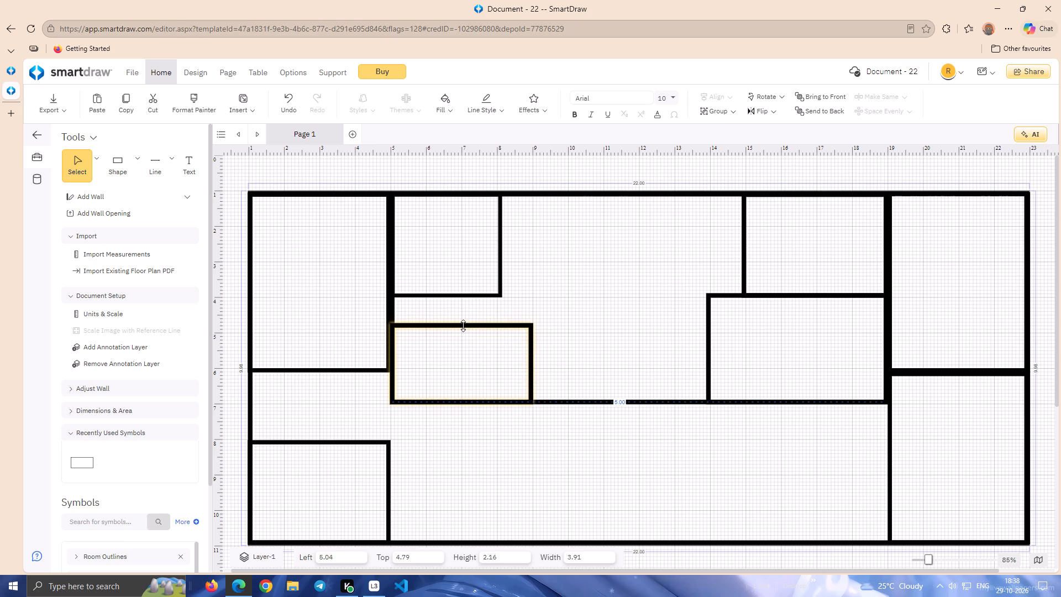
{"action": "left_click_drag", "start_coordinate": [463, 326], "coordinate": [463, 327]}
{"action": "left_click", "coordinate": [554, 300]}
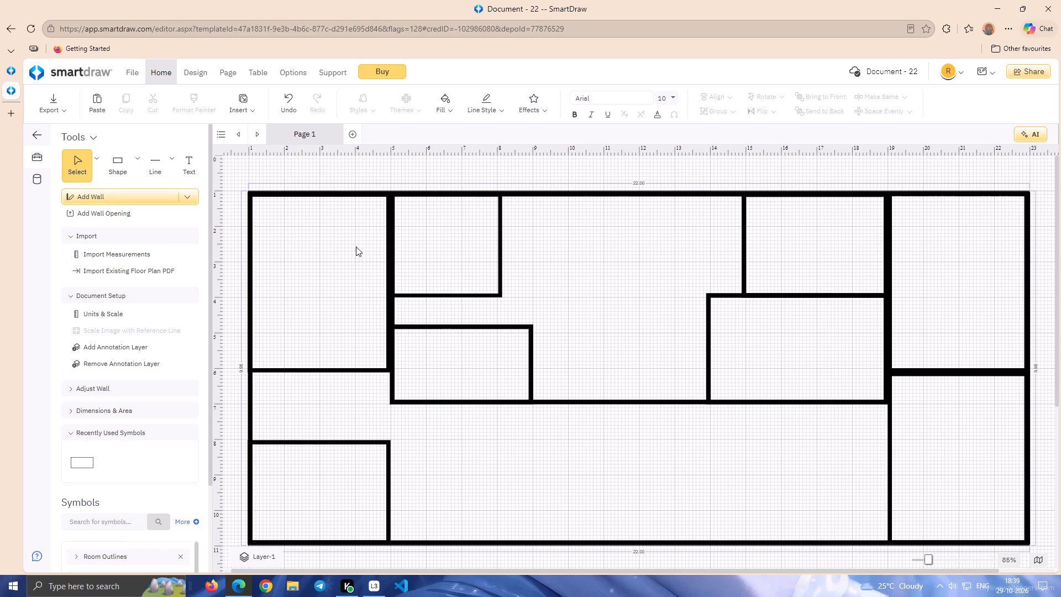
Add the text label "DINING AREA" in the central room's upper part, at about 9.43 from the left and 1.67 from the top.
{"action": "left_click", "coordinate": [185, 169]}
{"action": "left_click", "coordinate": [548, 224]}
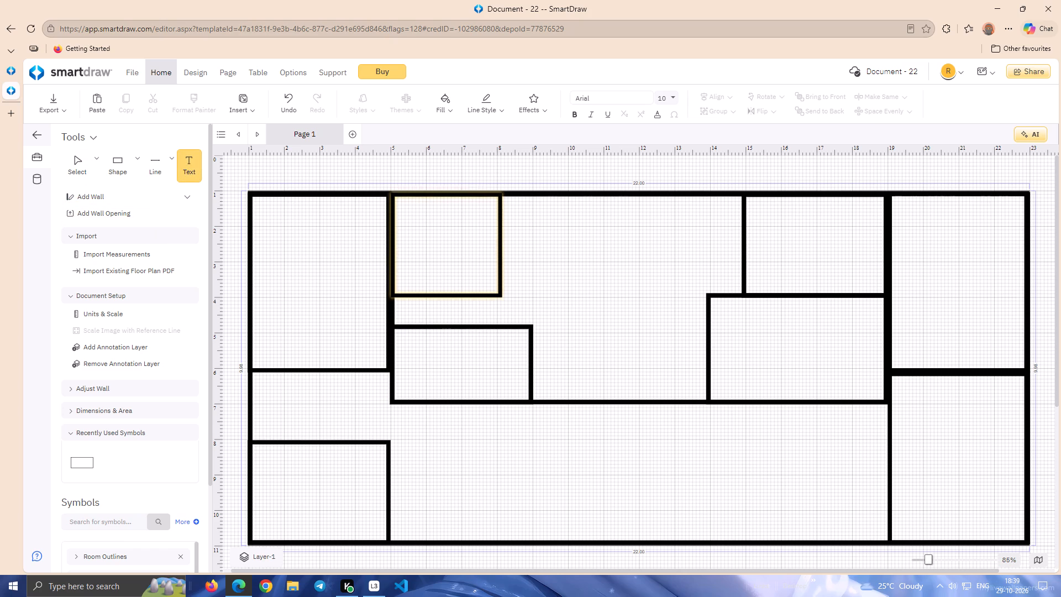
{"action": "type", "text": "dinin"}
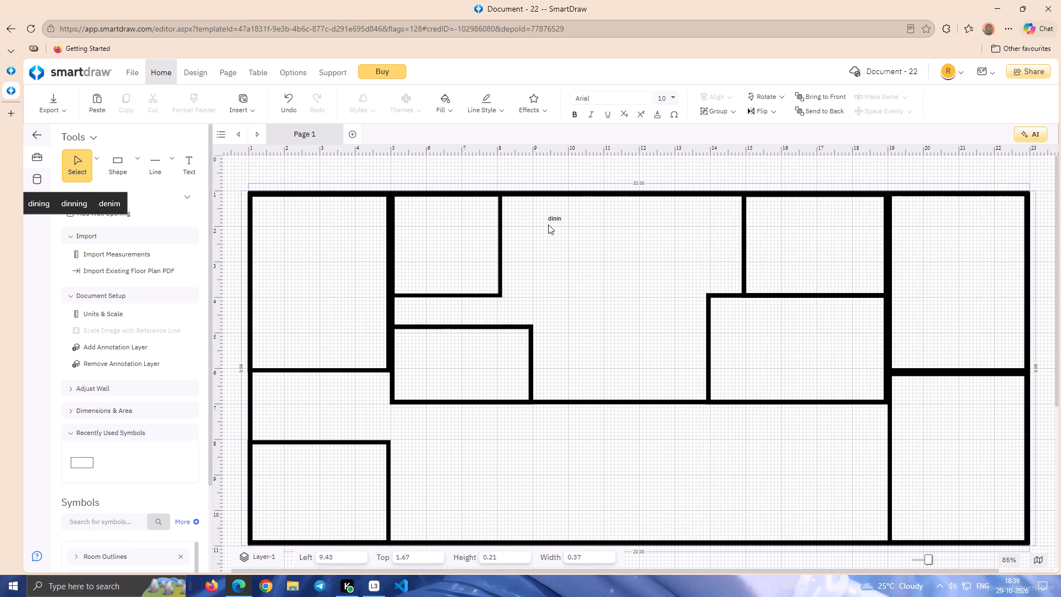
{"action": "key", "text": "BackSpace"}
{"action": "key", "text": "BackSpace"}
{"action": "key", "text": "BackSpace"}
{"action": "key", "text": "BackSpace"}
{"action": "key", "text": "BackSpace"}
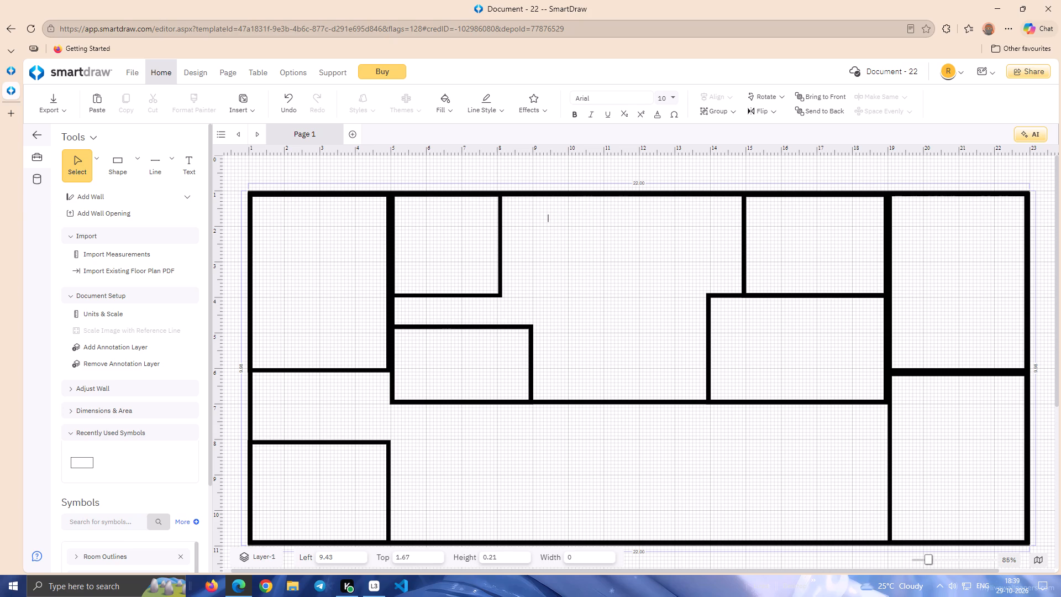
{"action": "type", "text": "DINING"}
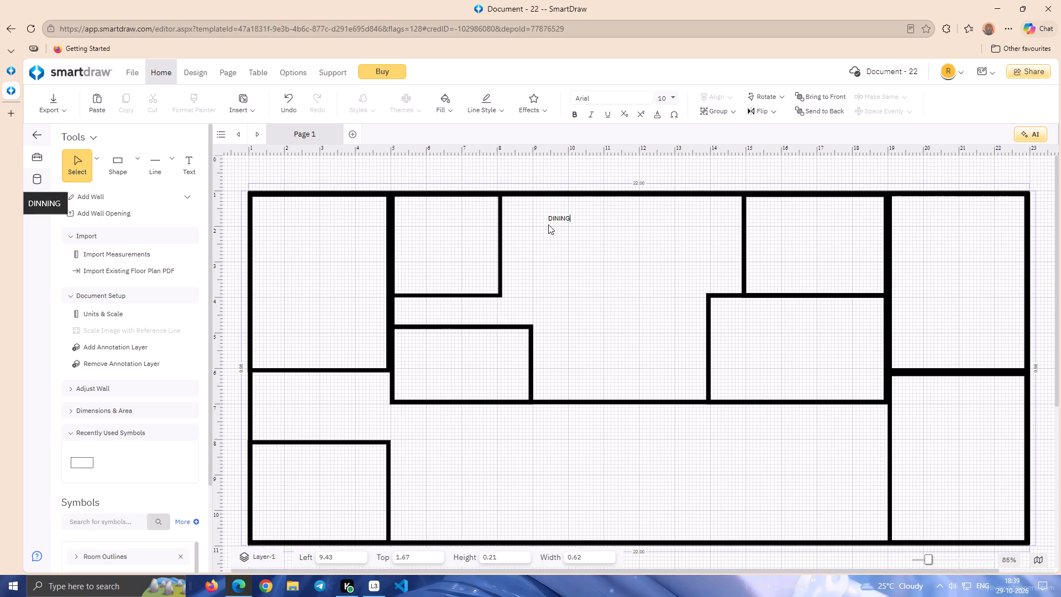
{"action": "key", "text": "space"}
{"action": "type", "text": "AREA"}
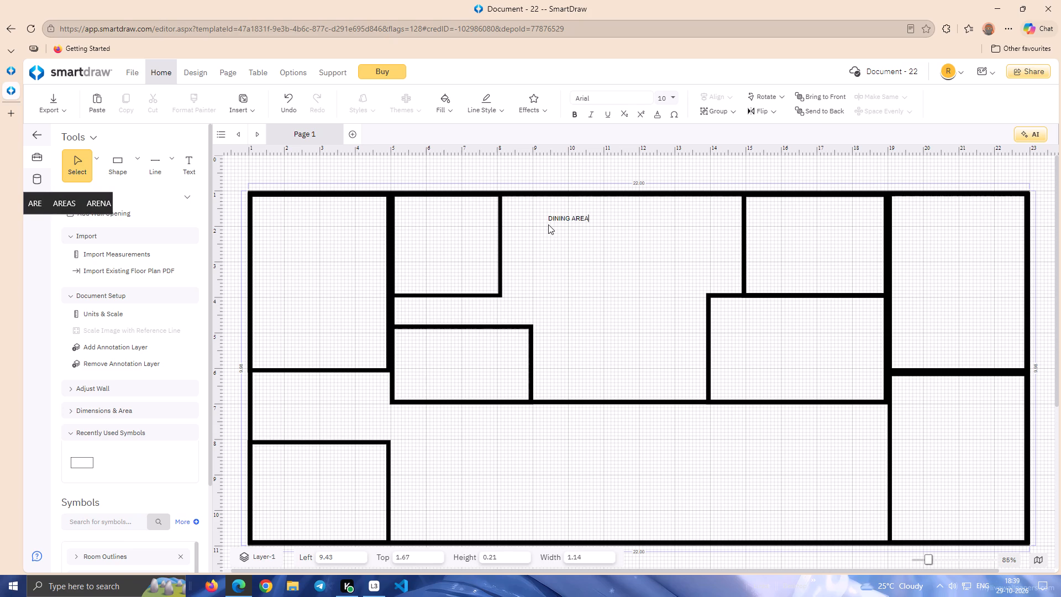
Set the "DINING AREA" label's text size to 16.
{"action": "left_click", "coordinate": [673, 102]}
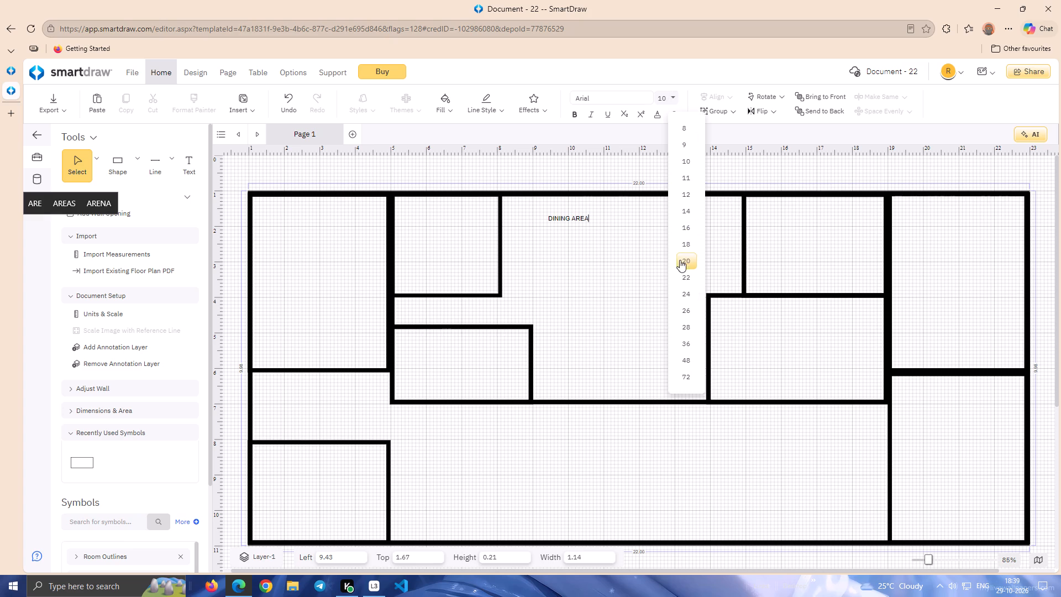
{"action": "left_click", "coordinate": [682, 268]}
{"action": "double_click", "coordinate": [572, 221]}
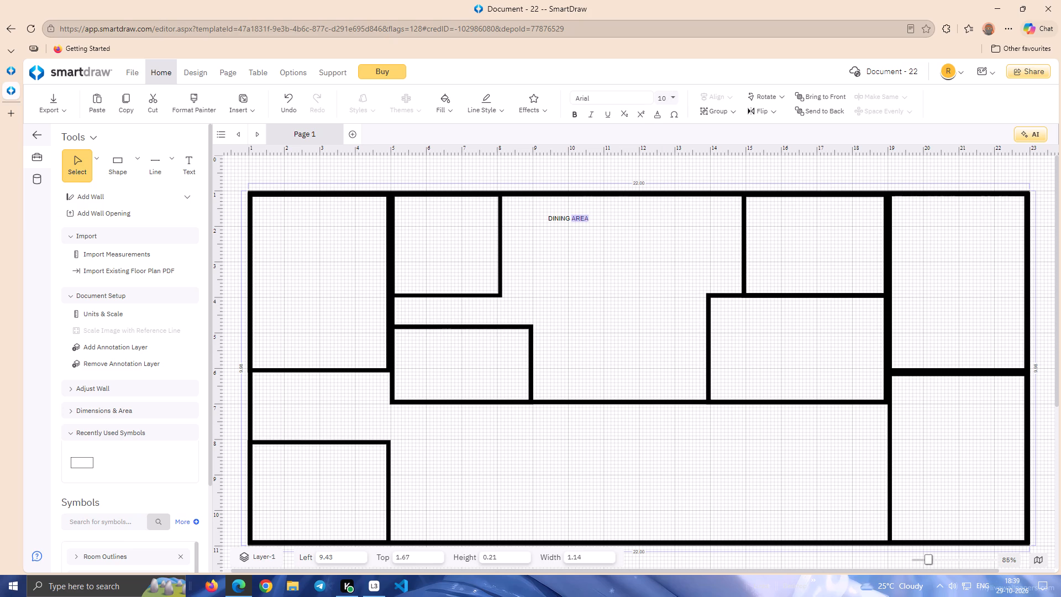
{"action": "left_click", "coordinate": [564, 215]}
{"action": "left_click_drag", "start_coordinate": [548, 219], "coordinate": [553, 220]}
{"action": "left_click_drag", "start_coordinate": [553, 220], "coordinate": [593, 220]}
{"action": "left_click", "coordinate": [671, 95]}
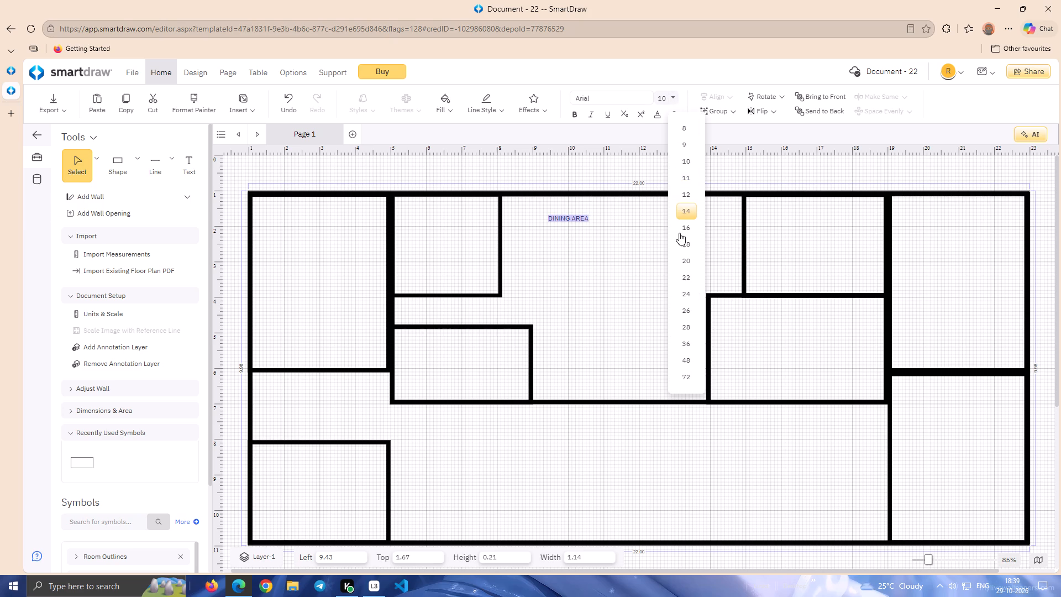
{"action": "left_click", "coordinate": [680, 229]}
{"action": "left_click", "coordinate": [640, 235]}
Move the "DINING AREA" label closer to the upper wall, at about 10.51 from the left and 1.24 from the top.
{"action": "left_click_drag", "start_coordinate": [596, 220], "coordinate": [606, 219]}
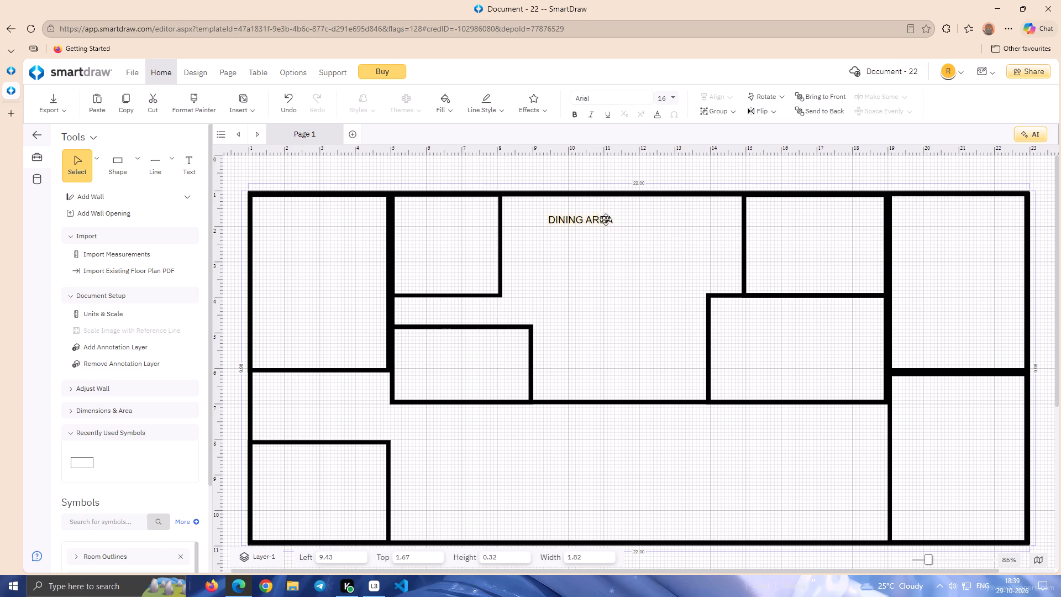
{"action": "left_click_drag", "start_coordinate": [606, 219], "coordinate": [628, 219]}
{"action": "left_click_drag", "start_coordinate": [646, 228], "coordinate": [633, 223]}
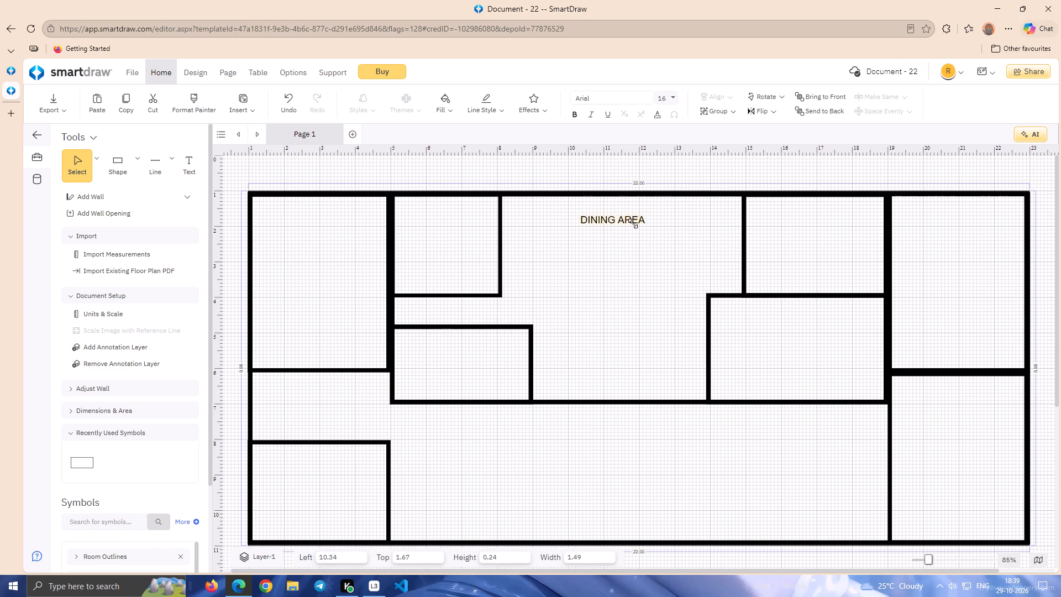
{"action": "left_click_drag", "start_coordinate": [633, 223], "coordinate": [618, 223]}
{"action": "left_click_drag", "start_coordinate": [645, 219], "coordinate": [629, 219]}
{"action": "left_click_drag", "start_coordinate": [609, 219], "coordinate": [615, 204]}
Reduce the "DINING AREA" label to text size 12 and reposition it at about 10.81 from the left and 1.31 from the top.
{"action": "left_click", "coordinate": [675, 97]}
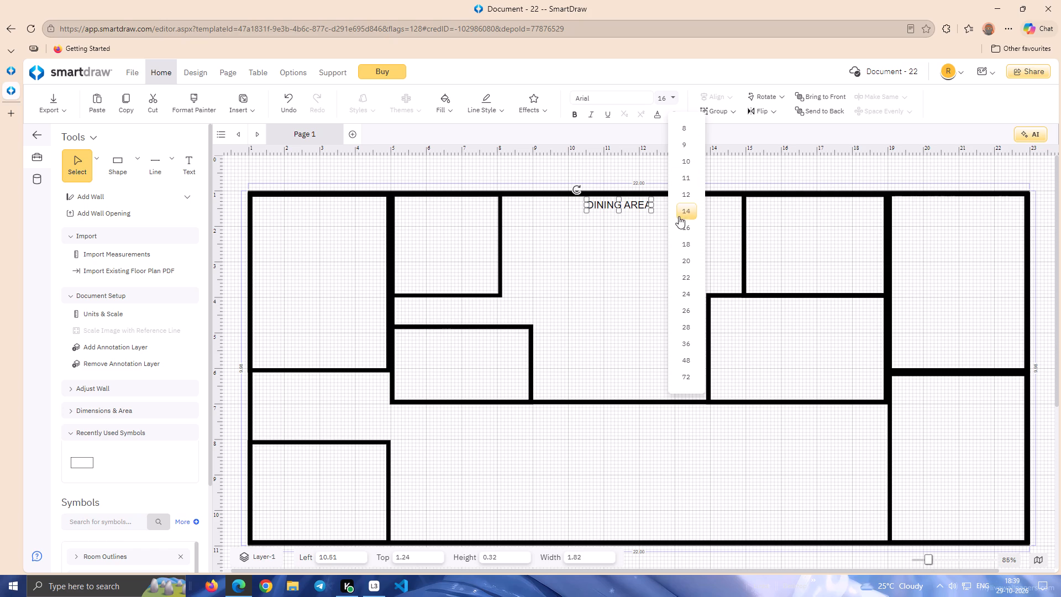
{"action": "left_click", "coordinate": [682, 198]}
{"action": "left_click", "coordinate": [652, 227]}
{"action": "left_click_drag", "start_coordinate": [626, 207], "coordinate": [637, 210]}
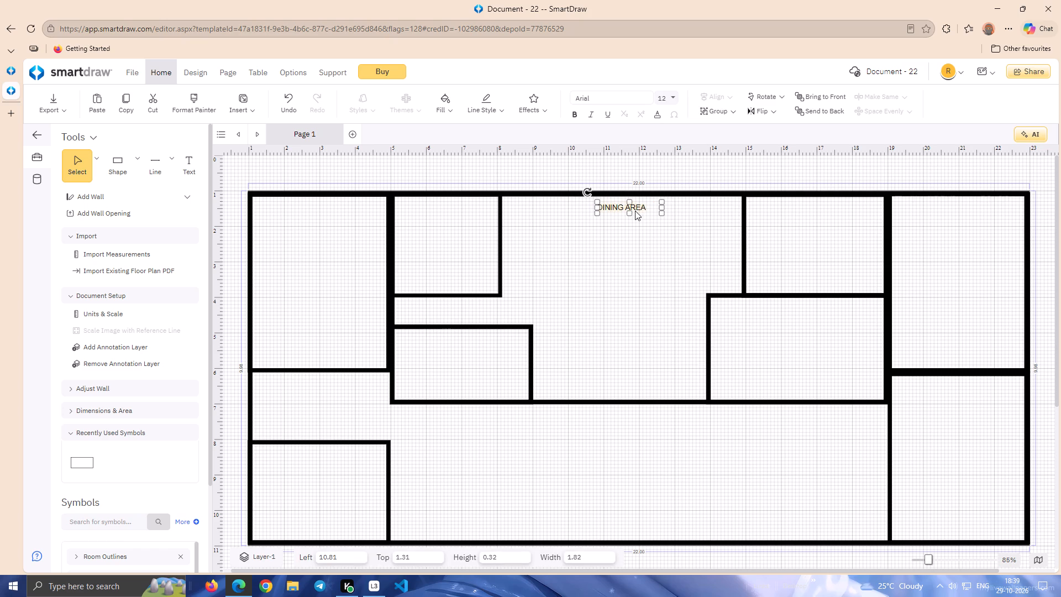
{"action": "left_click", "coordinate": [635, 211]}
{"action": "left_click", "coordinate": [633, 276]}
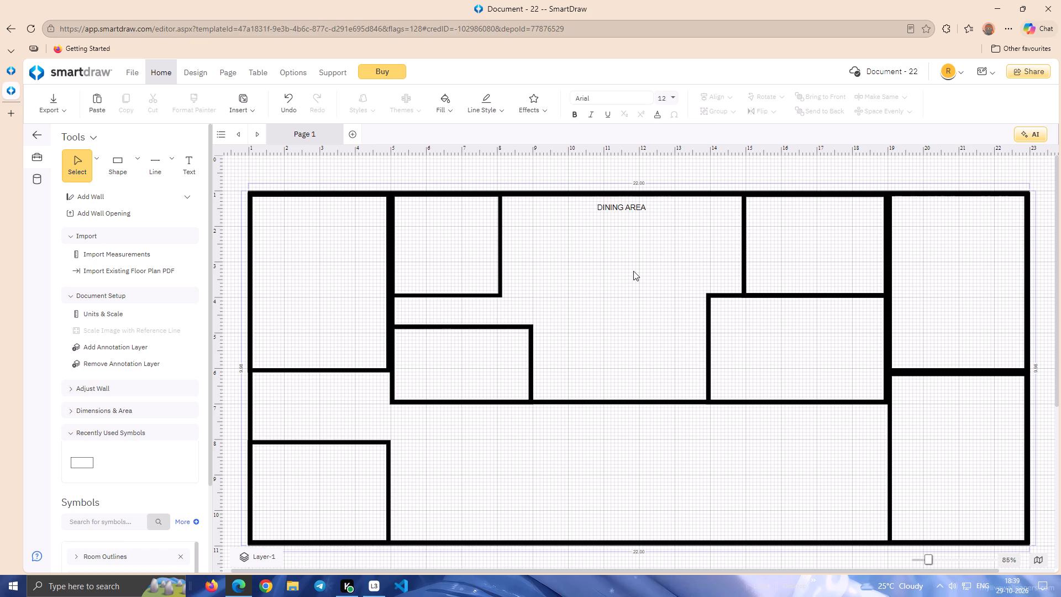
Add the text label "KITCHEN" inside the rectangle in the central room's upper-left corner.
{"action": "left_click", "coordinate": [931, 563]}
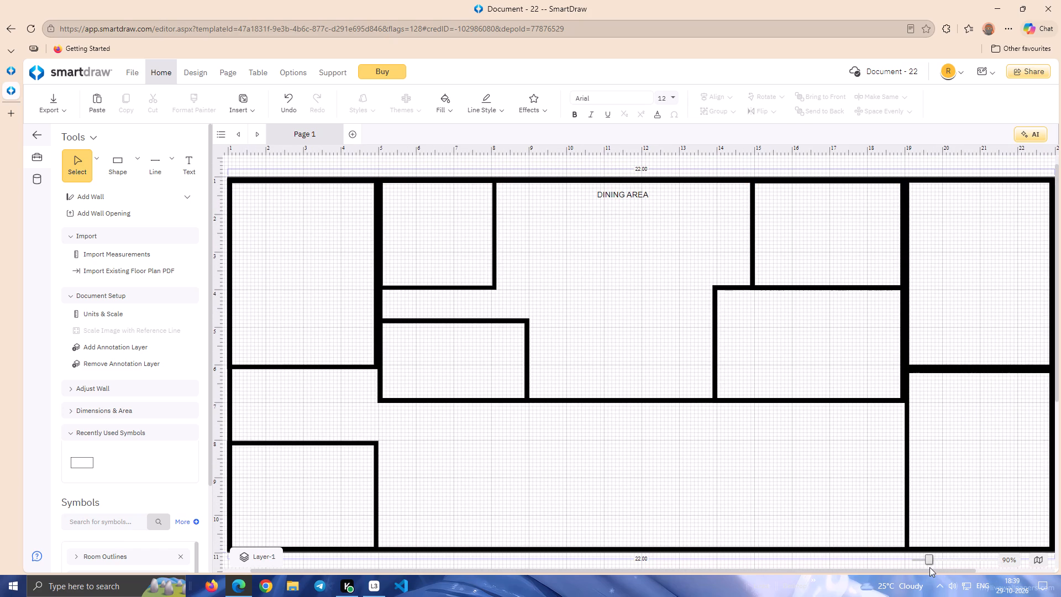
{"action": "left_click", "coordinate": [815, 506]}
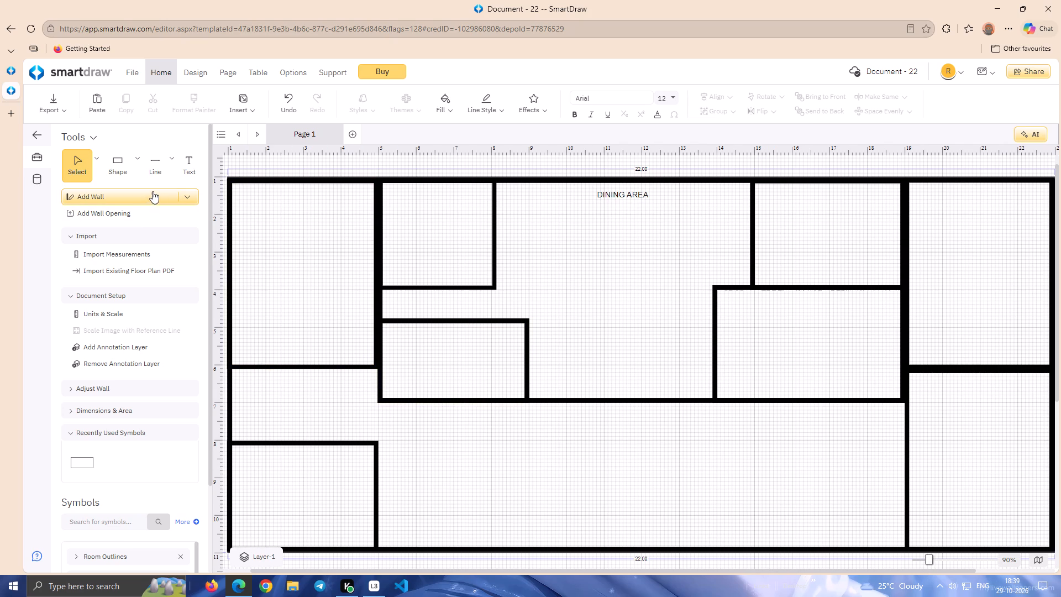
{"action": "left_click", "coordinate": [194, 161]}
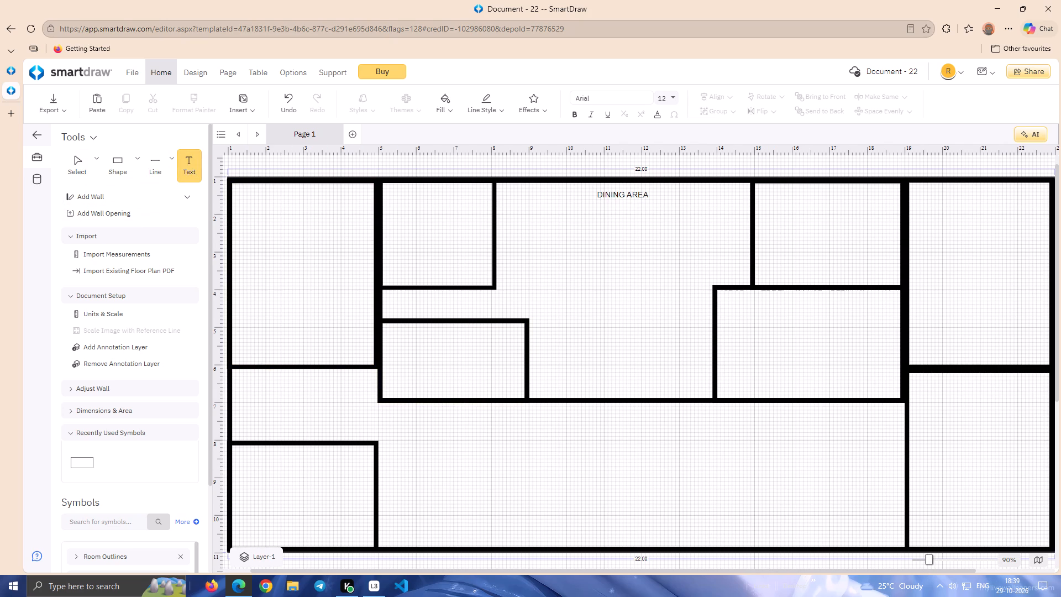
{"action": "left_click", "coordinate": [411, 226]}
{"action": "type", "text": "KIC"}
{"action": "key", "text": "BackSpace"}
{"action": "type", "text": "TCHEN"}
{"action": "left_click", "coordinate": [475, 215]}
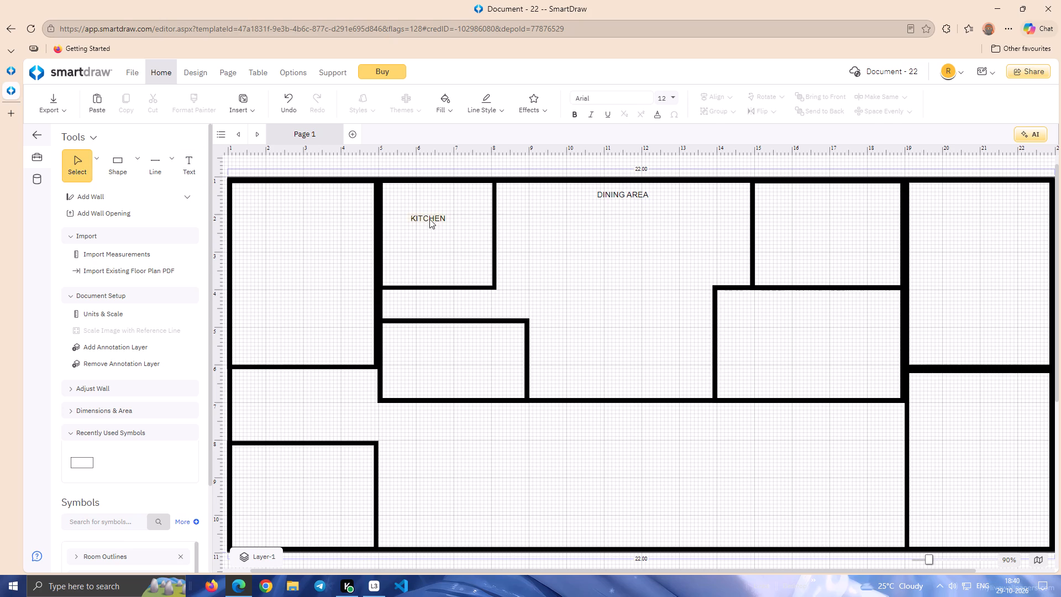
Rotate the "KITCHEN" label to read vertically upward and place it beside its room's right wall, about 7.2 from the left and 2.4 from the top.
{"action": "left_click_drag", "start_coordinate": [429, 219], "coordinate": [439, 270]}
{"action": "left_click_drag", "start_coordinate": [408, 255], "coordinate": [411, 293]}
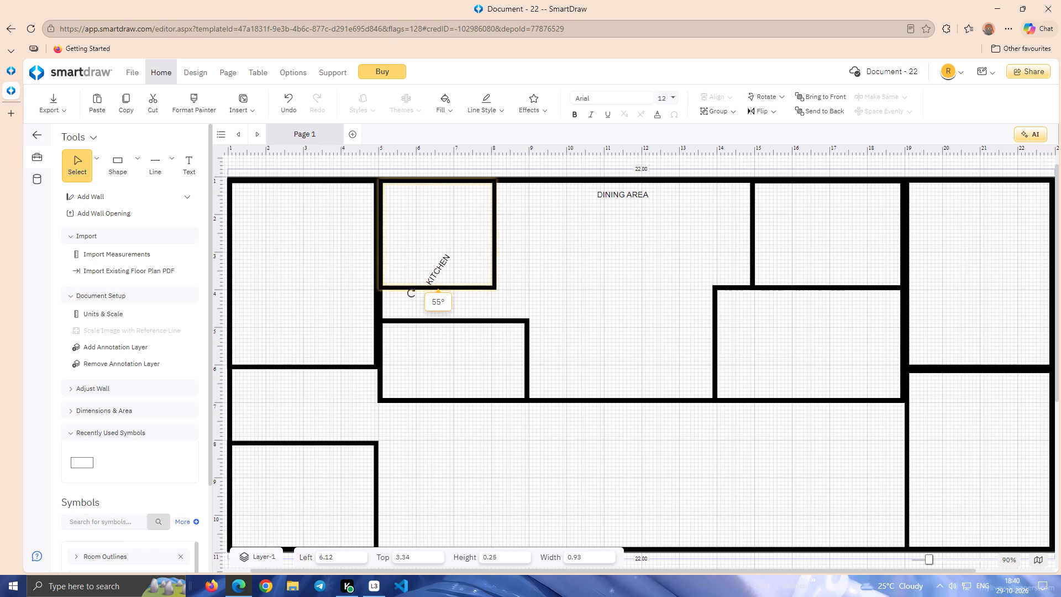
{"action": "left_click_drag", "start_coordinate": [411, 293], "coordinate": [418, 310]}
{"action": "left_click_drag", "start_coordinate": [437, 277], "coordinate": [456, 238]}
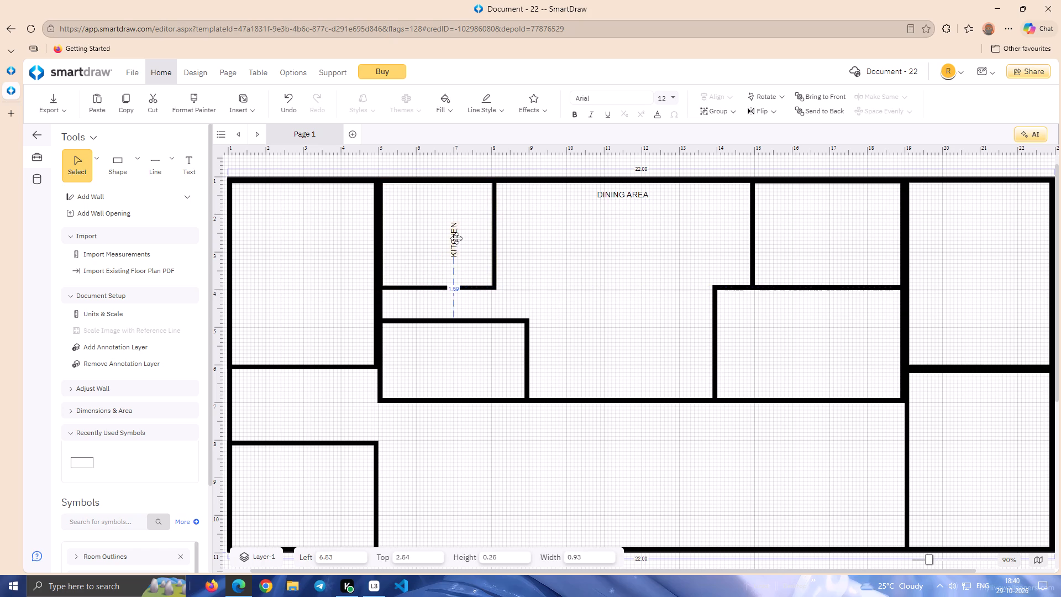
{"action": "left_click_drag", "start_coordinate": [456, 238], "coordinate": [477, 243]}
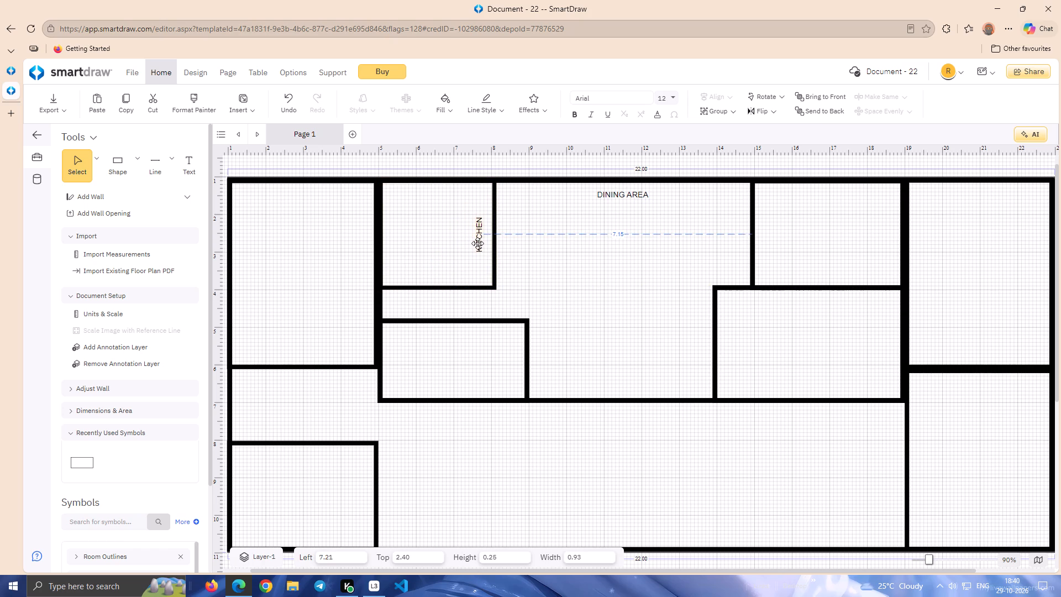
{"action": "left_click_drag", "start_coordinate": [477, 243], "coordinate": [479, 243]}
{"action": "left_click", "coordinate": [551, 244]}
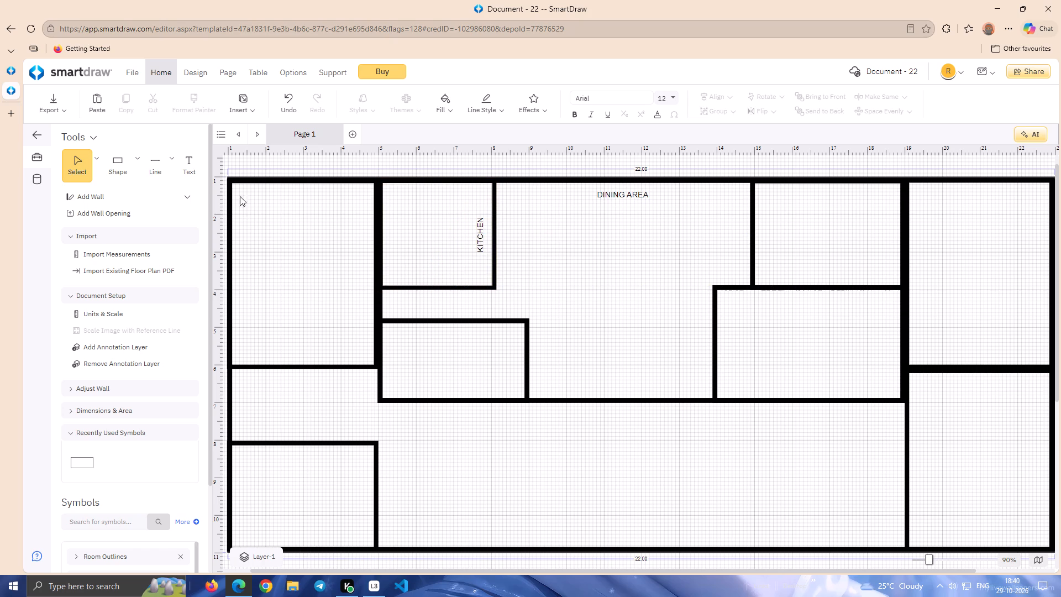
Add the text label "BEEDROOM" in the central room's upper-right rectangle, at about 15.71 from the left and 1.34 from the top.
{"action": "left_click", "coordinate": [184, 165]}
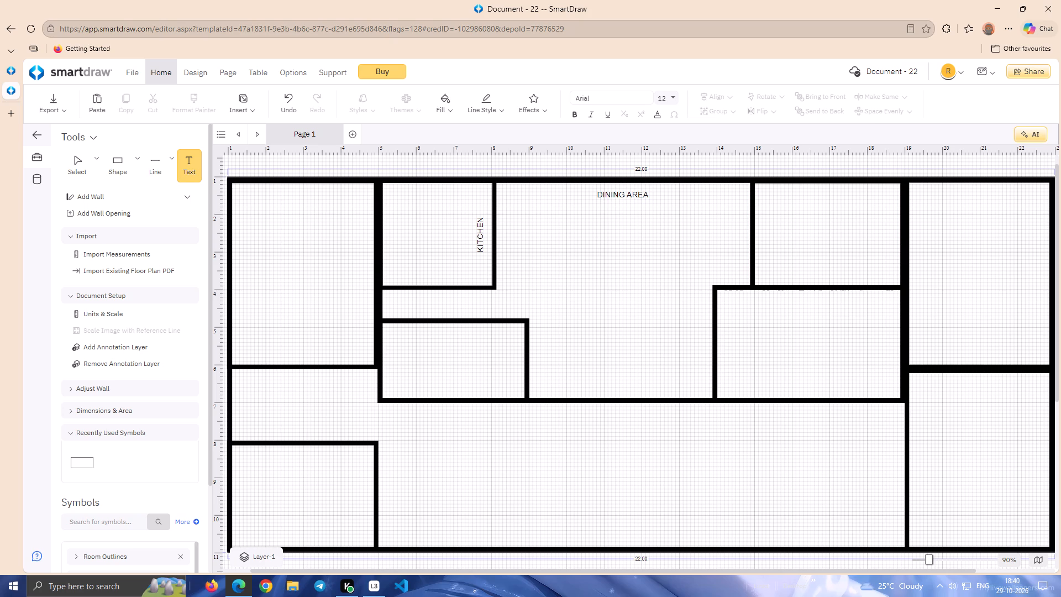
{"action": "left_click", "coordinate": [781, 202]}
{"action": "type", "text": "BEEDROOM"}
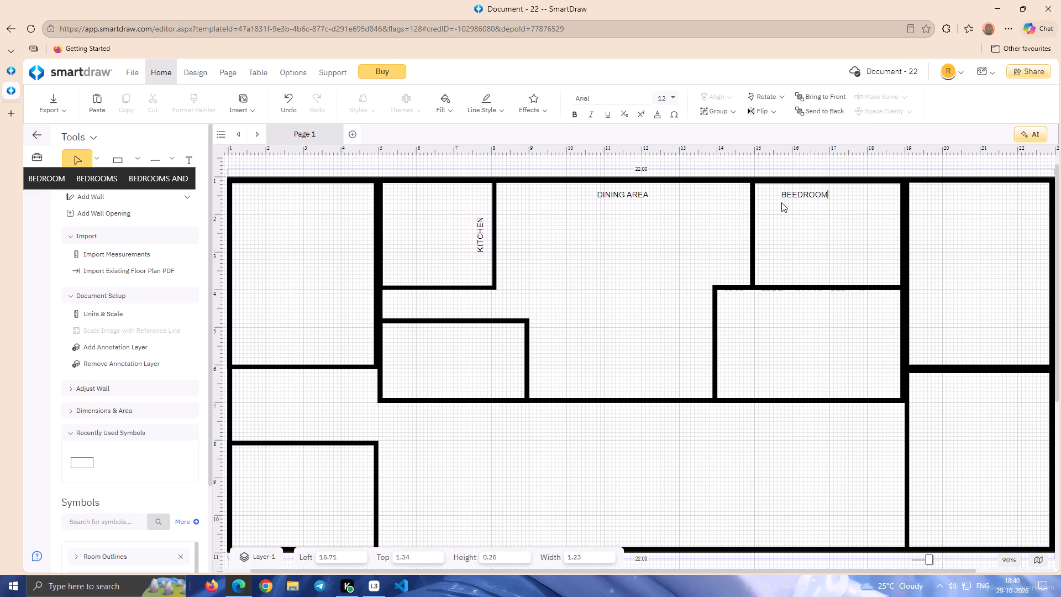
{"action": "left_click", "coordinate": [781, 201]}
Rotate the "BEEDROOM" label to read vertically downward and place it along its room's left wall, near the top.
{"action": "left_click_drag", "start_coordinate": [817, 195], "coordinate": [824, 194]}
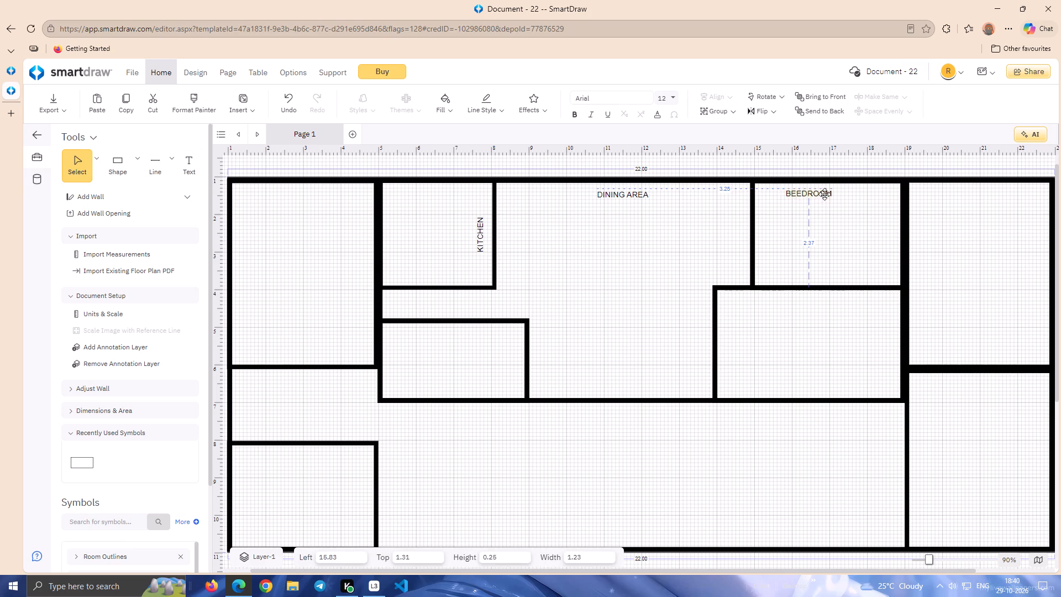
{"action": "left_click_drag", "start_coordinate": [824, 194], "coordinate": [805, 265]}
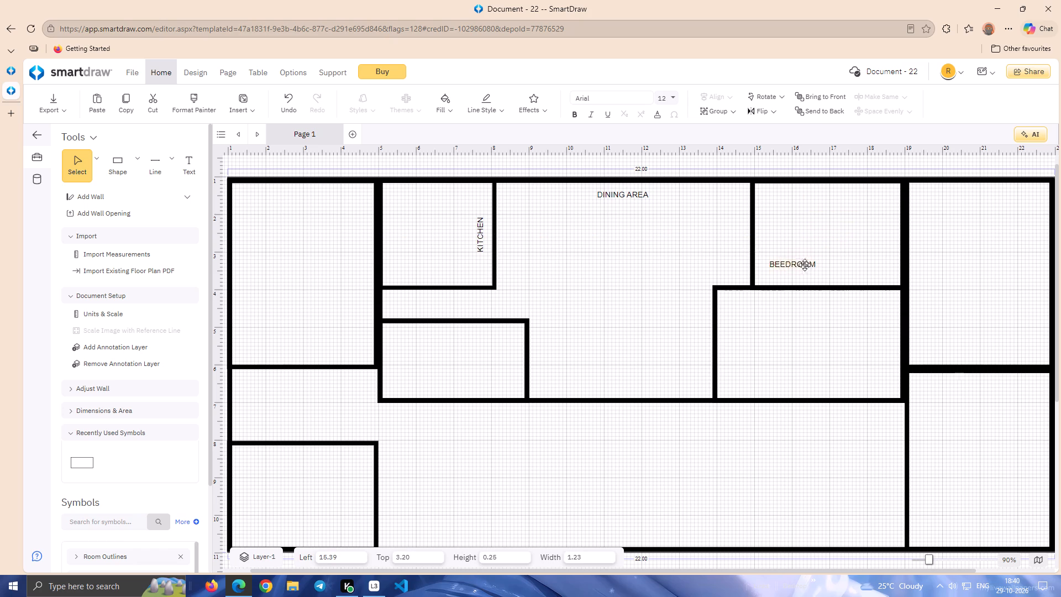
{"action": "left_click_drag", "start_coordinate": [805, 265], "coordinate": [803, 253]}
{"action": "left_click_drag", "start_coordinate": [761, 237], "coordinate": [804, 231]}
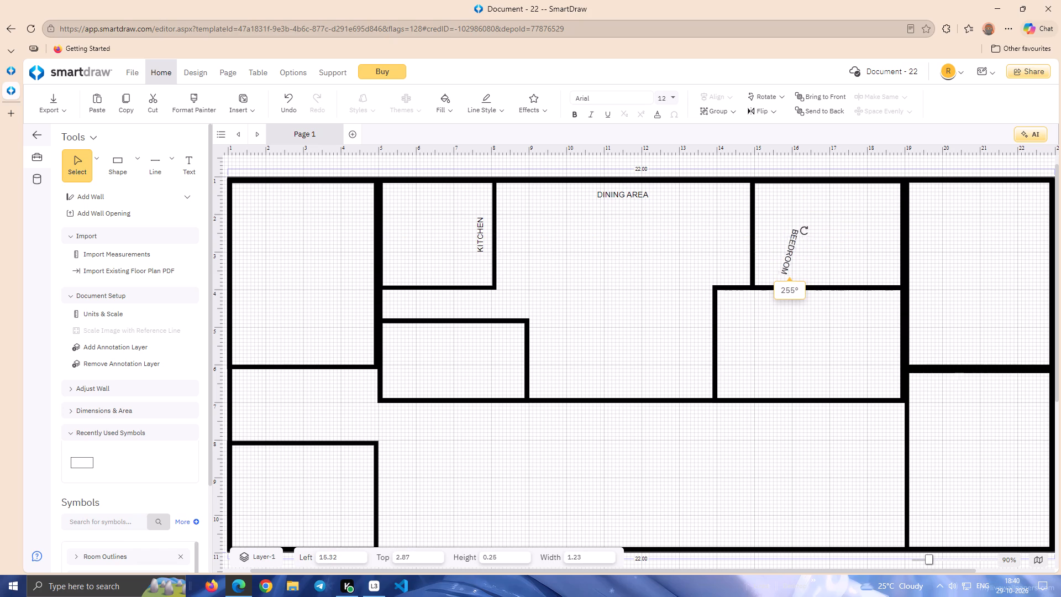
{"action": "left_click_drag", "start_coordinate": [804, 231], "coordinate": [803, 229]}
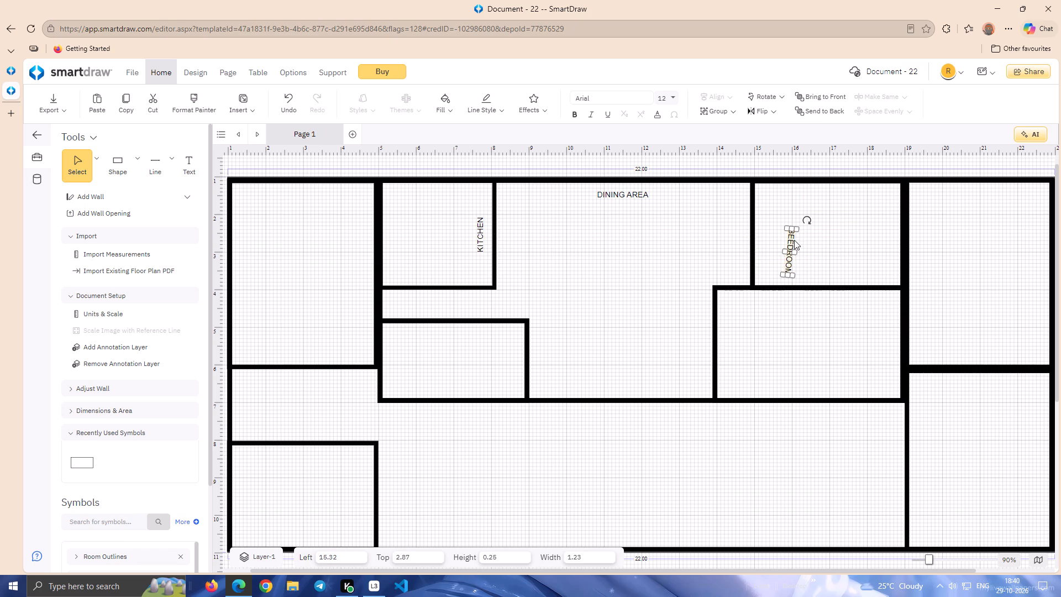
{"action": "left_click", "coordinate": [805, 222]}
{"action": "left_click_drag", "start_coordinate": [790, 247], "coordinate": [790, 247]}
{"action": "left_click_drag", "start_coordinate": [790, 247], "coordinate": [764, 214]}
{"action": "left_click", "coordinate": [635, 243]}
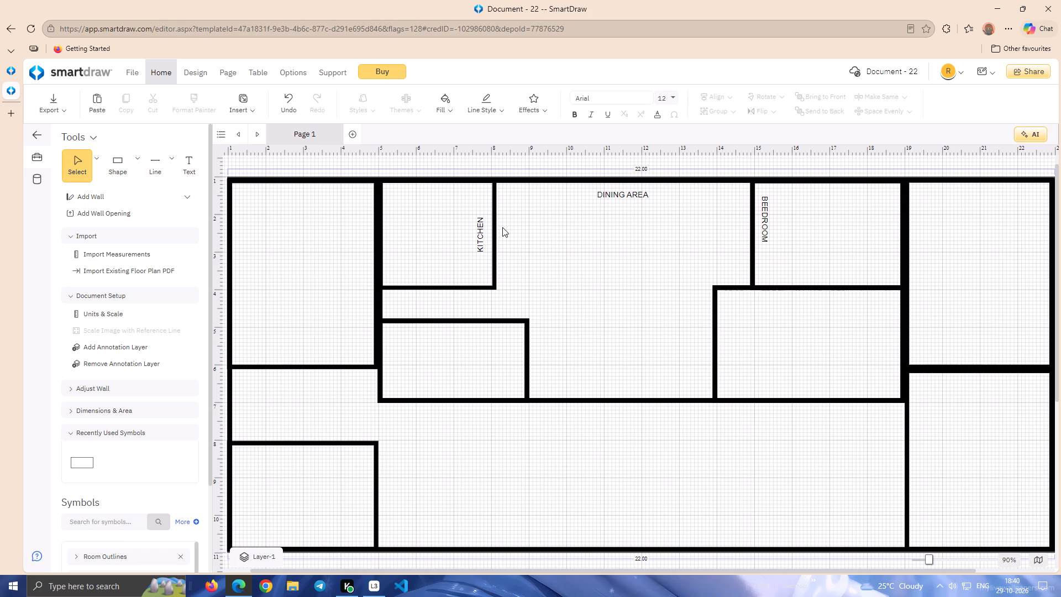
Add the text label "MASTER BEDROOM" in the central room's lower-right rectangle, at about 14.80 from the left and 5.73 from the top.
{"action": "left_click", "coordinate": [185, 167]}
{"action": "left_click", "coordinate": [746, 368]}
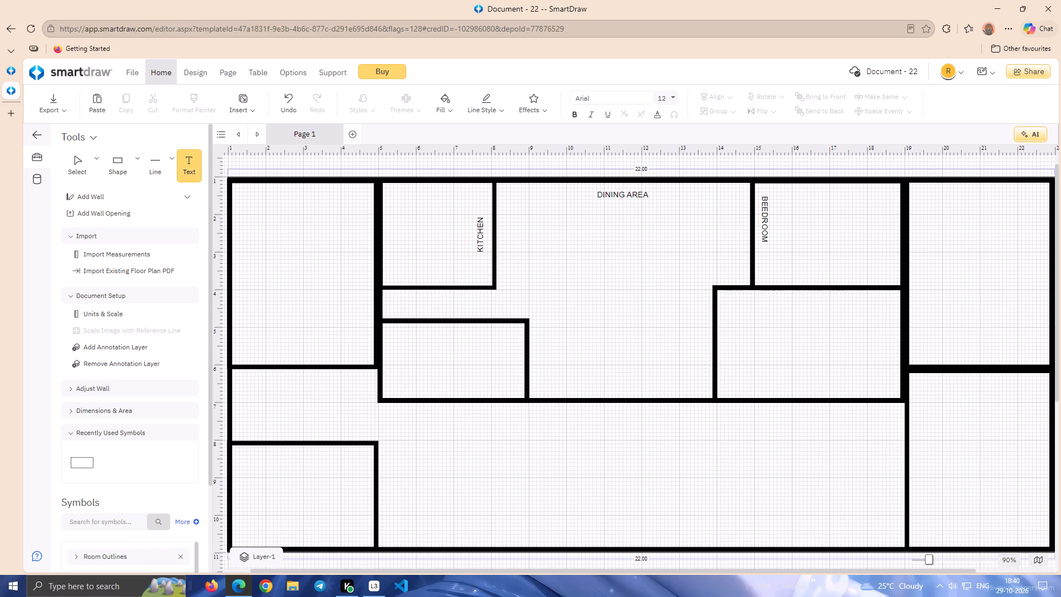
{"action": "type", "text": "MASTER"}
{"action": "key", "text": "space"}
{"action": "type", "text": "BEDROOM"}
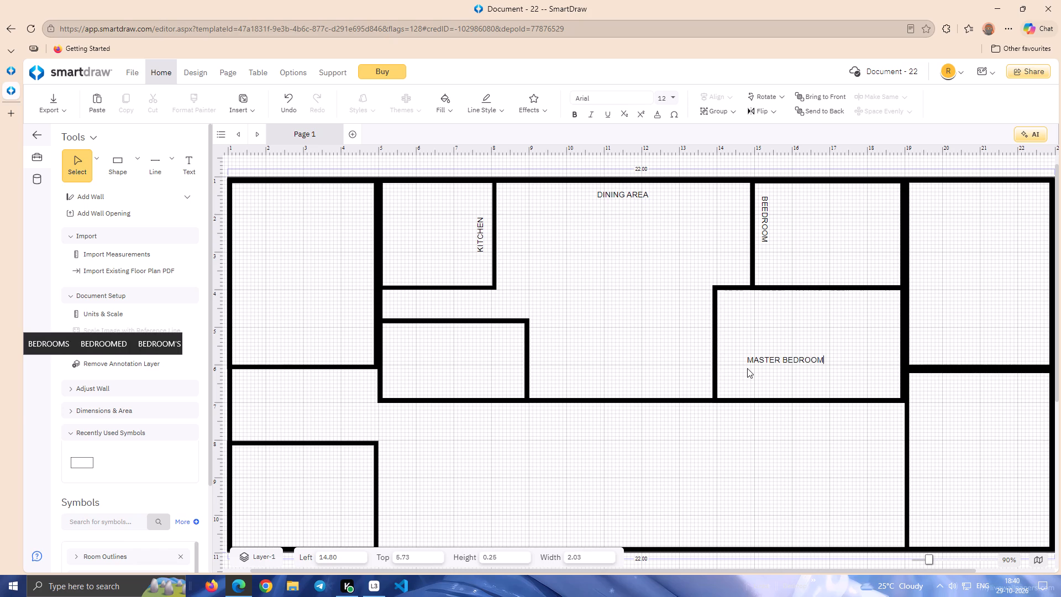
{"action": "left_click", "coordinate": [747, 368]}
Move the "MASTER BEDROOM" label into its room's upper-right corner, at about 16.43 from the left and 4.12 from the top.
{"action": "left_click_drag", "start_coordinate": [770, 359], "coordinate": [774, 301]}
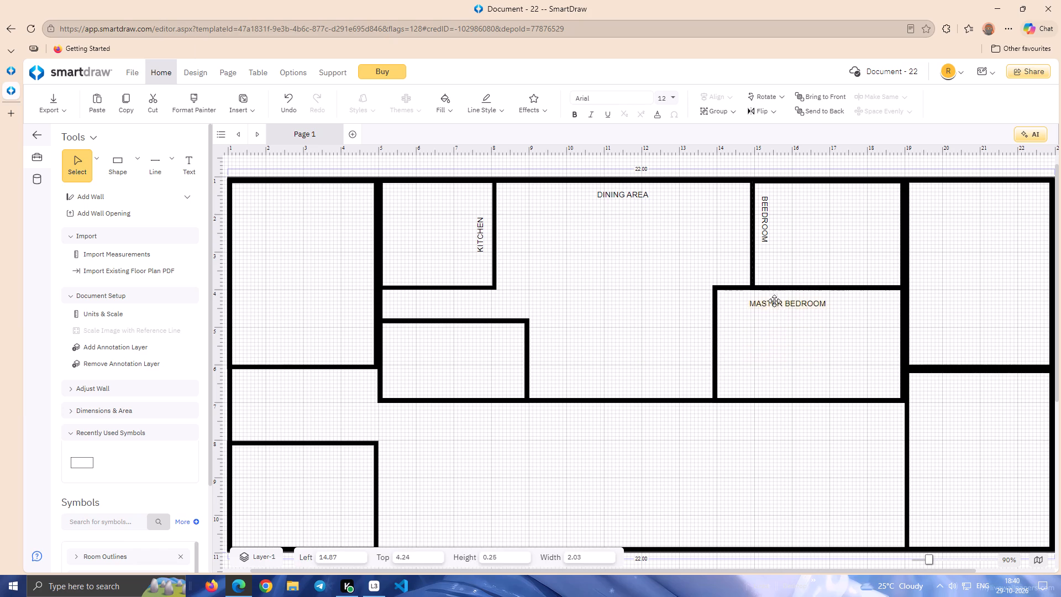
{"action": "left_click_drag", "start_coordinate": [774, 301], "coordinate": [830, 297]}
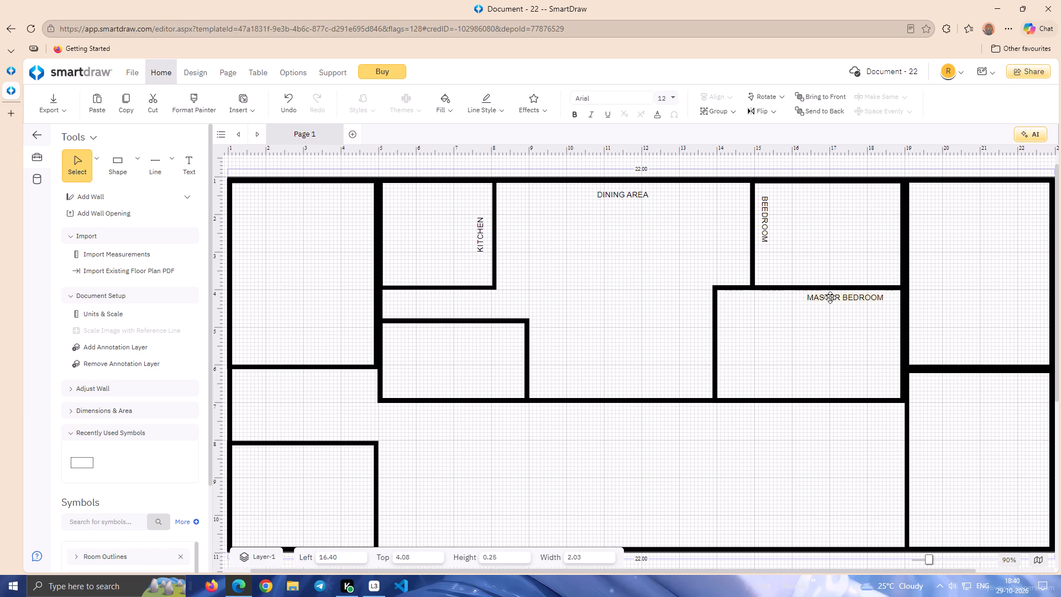
{"action": "left_click_drag", "start_coordinate": [830, 297], "coordinate": [831, 298]}
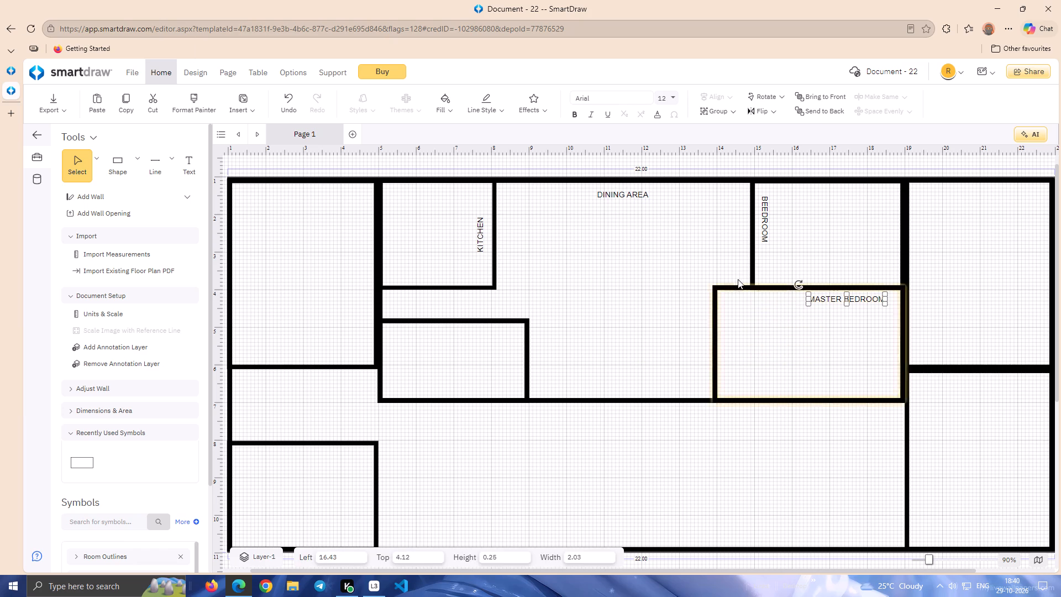
{"action": "left_click", "coordinate": [676, 254]}
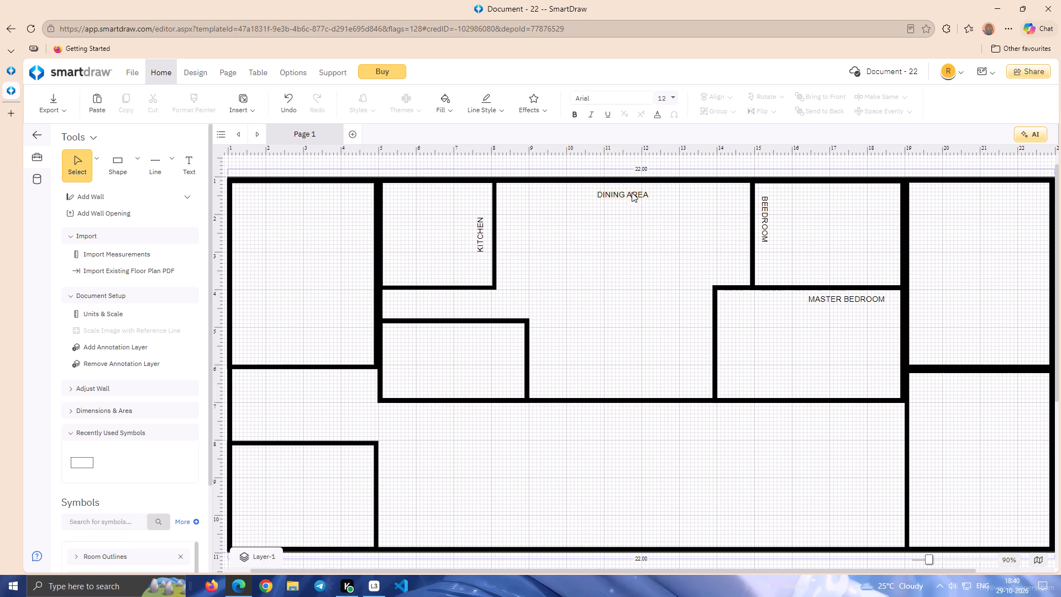
Move the "DINING AREA" label rightward along the upper wall to about 13.1 from the left and 1.3 from the top.
{"action": "left_click_drag", "start_coordinate": [631, 195], "coordinate": [716, 193]}
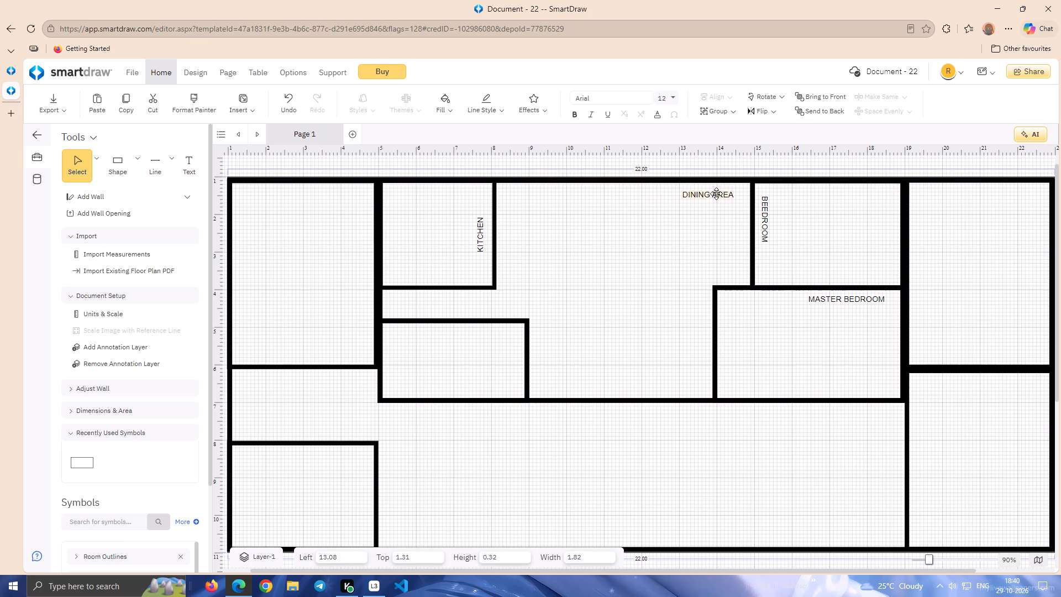
{"action": "left_click_drag", "start_coordinate": [716, 193], "coordinate": [717, 193]}
{"action": "left_click", "coordinate": [706, 216]}
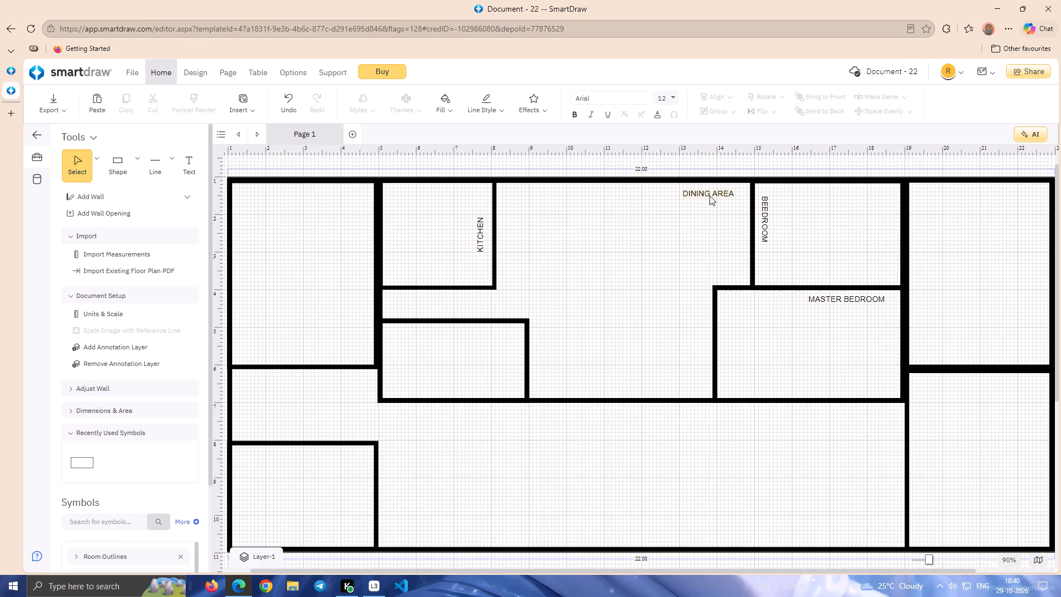
{"action": "left_click", "coordinate": [628, 235]}
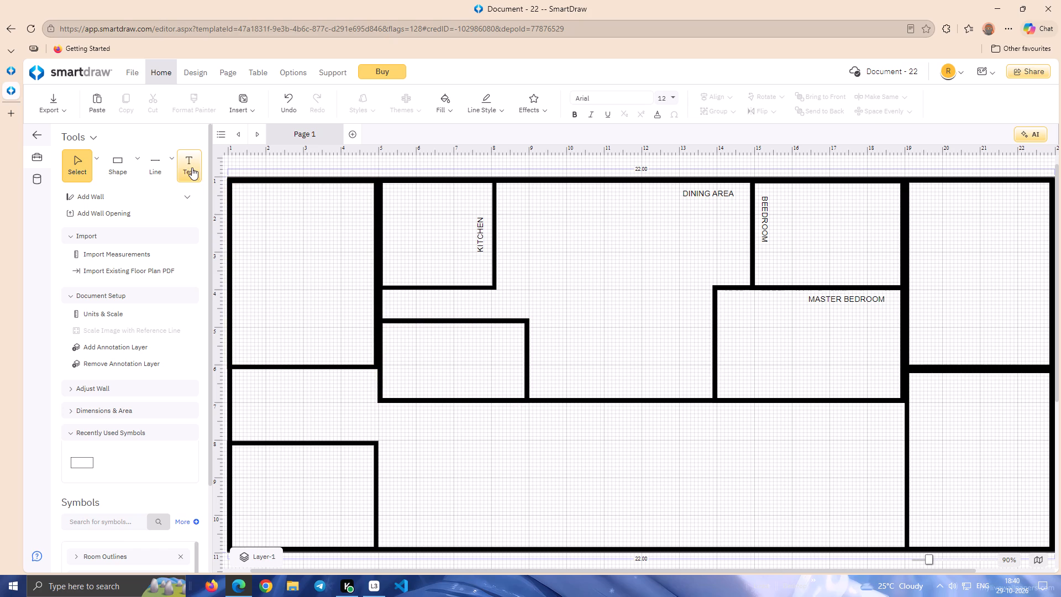
Add the text label "GUEST ROOM" in the central room's lower-left rectangle, at about 5.67 from the left and 5.53 from the top.
{"action": "left_click", "coordinate": [192, 167]}
{"action": "left_click", "coordinate": [404, 360]}
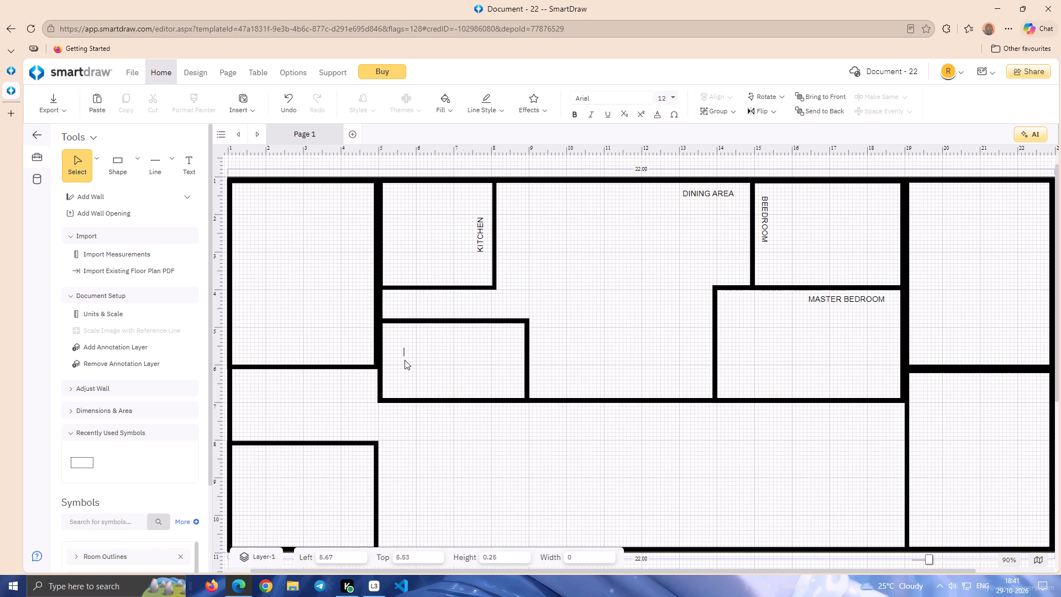
{"action": "type", "text": "TP"}
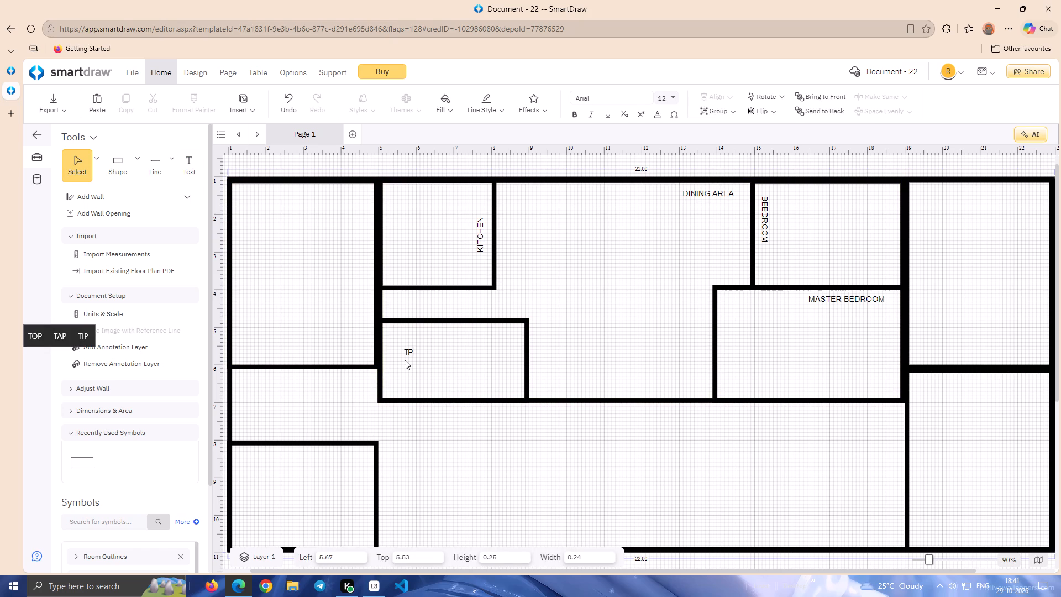
{"action": "key", "text": "BackSpace"}
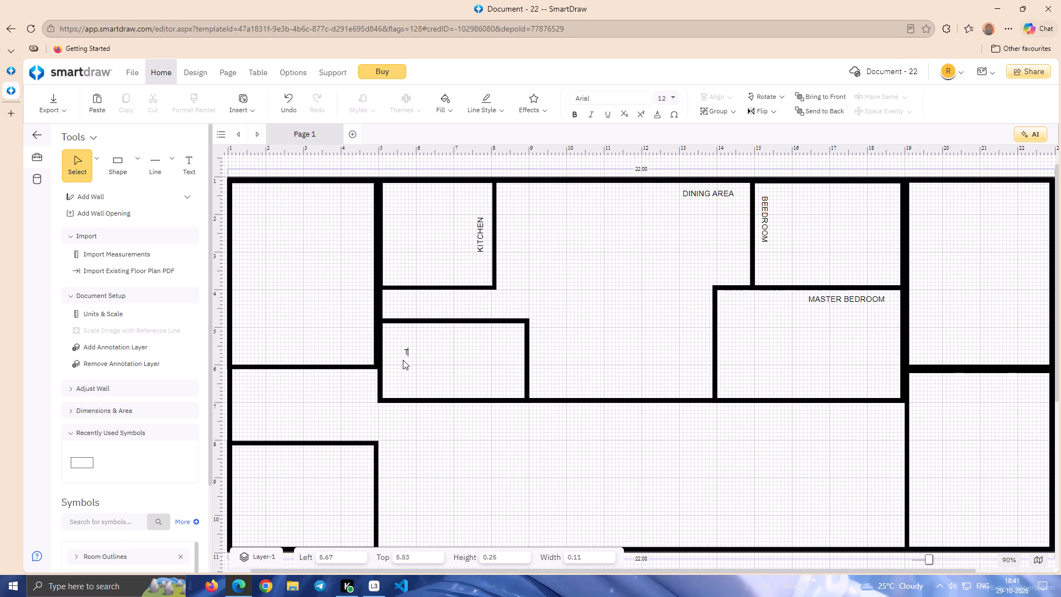
{"action": "key", "text": "BackSpace"}
{"action": "type", "text": "GUEST ROOM"}
Rotate the "GUEST ROOM" label 90° to read vertically upward and place it along its room's left wall, near the bottom.
{"action": "left_click", "coordinate": [432, 356]}
{"action": "left_click_drag", "start_coordinate": [392, 339], "coordinate": [386, 386]}
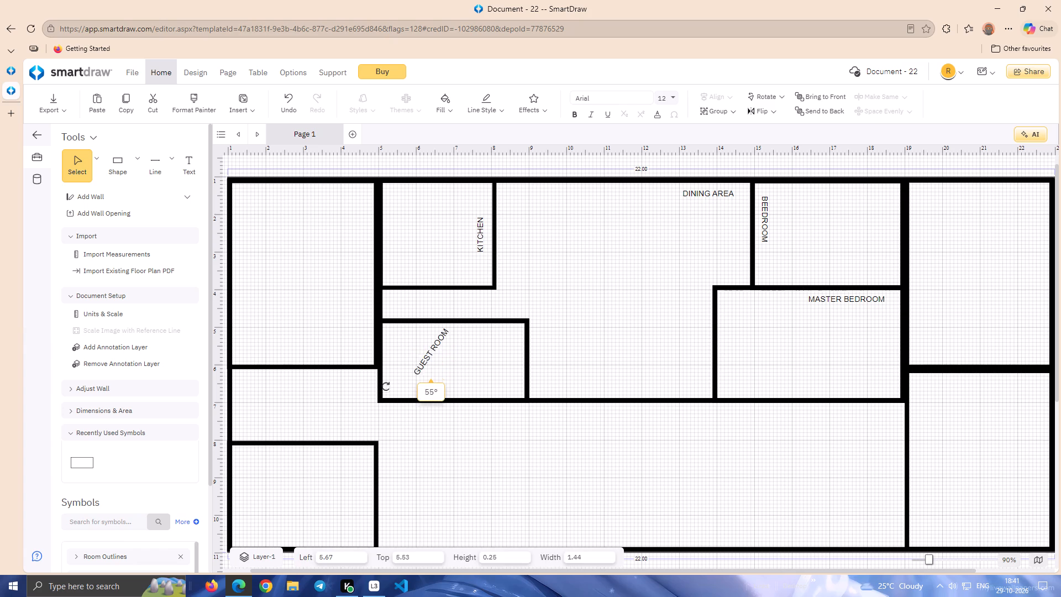
{"action": "left_click_drag", "start_coordinate": [386, 386], "coordinate": [405, 437]}
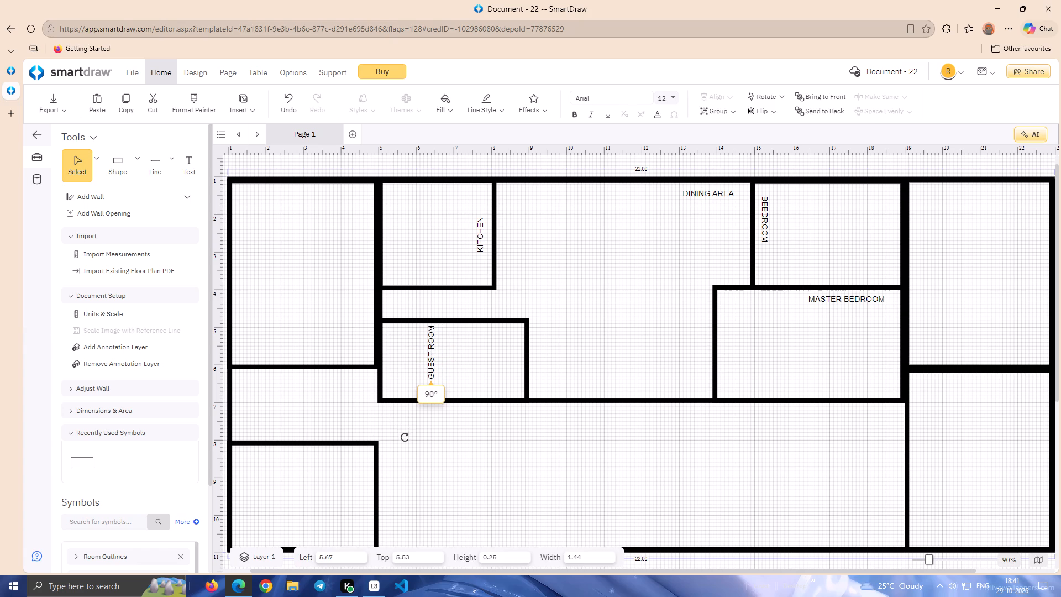
{"action": "left_click_drag", "start_coordinate": [405, 437], "coordinate": [404, 437]}
{"action": "left_click_drag", "start_coordinate": [432, 364], "coordinate": [397, 375]}
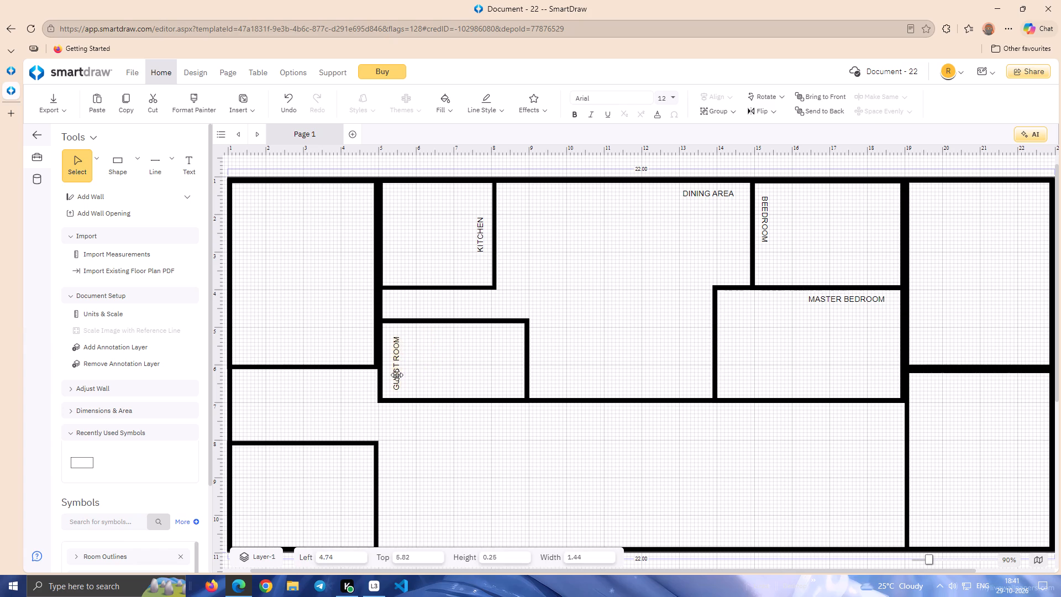
{"action": "left_click_drag", "start_coordinate": [397, 375], "coordinate": [391, 379]}
{"action": "left_click", "coordinate": [433, 427]}
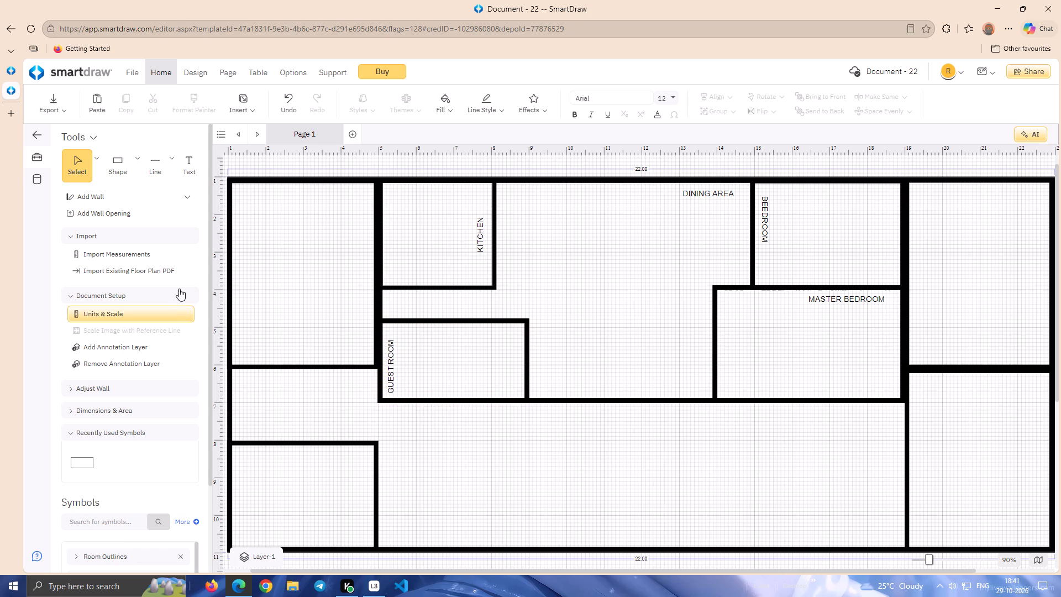
{"action": "left_click", "coordinate": [390, 385]}
{"action": "key", "text": "Right"}
{"action": "key", "text": "Right"}
{"action": "key", "text": "Up"}
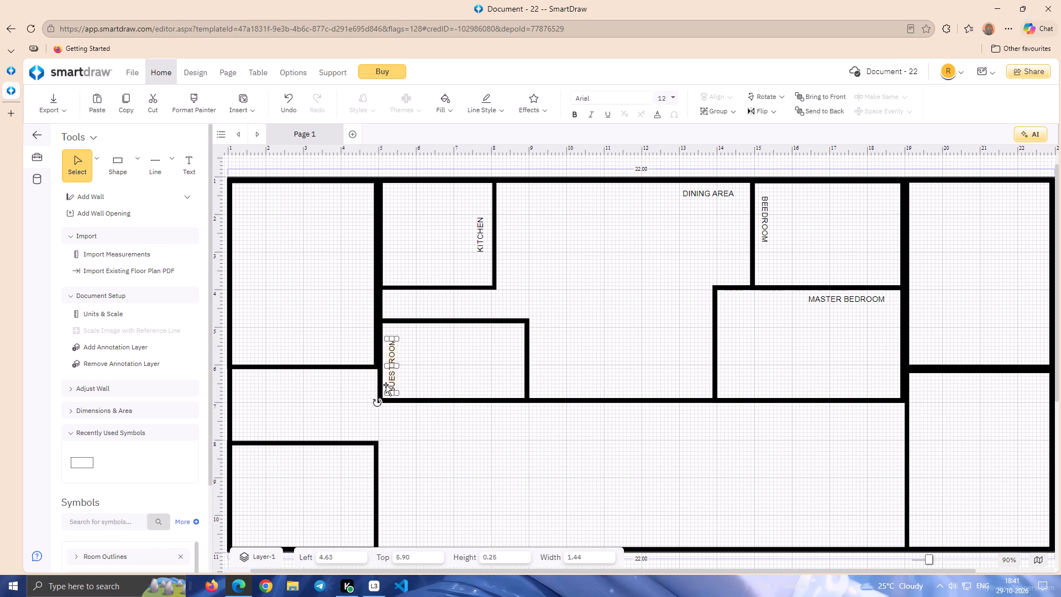
{"action": "key", "text": "Up"}
{"action": "left_click", "coordinate": [439, 427]}
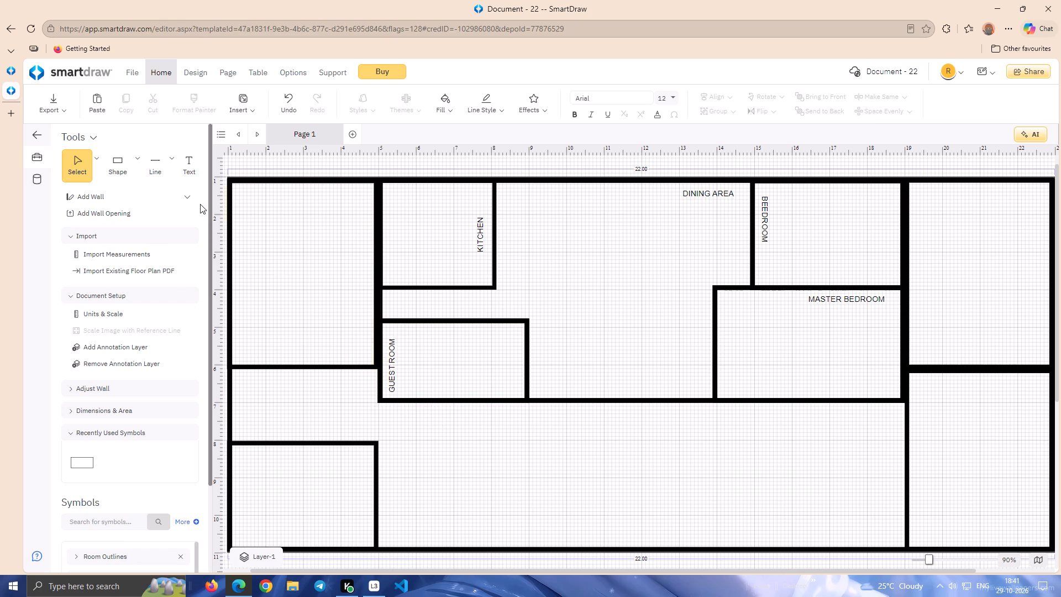
Add a rectangular room about 2.1 wide and 2.12 high against the guest room's right wall, aligned with its top and bottom walls.
{"action": "left_click", "coordinate": [123, 155]}
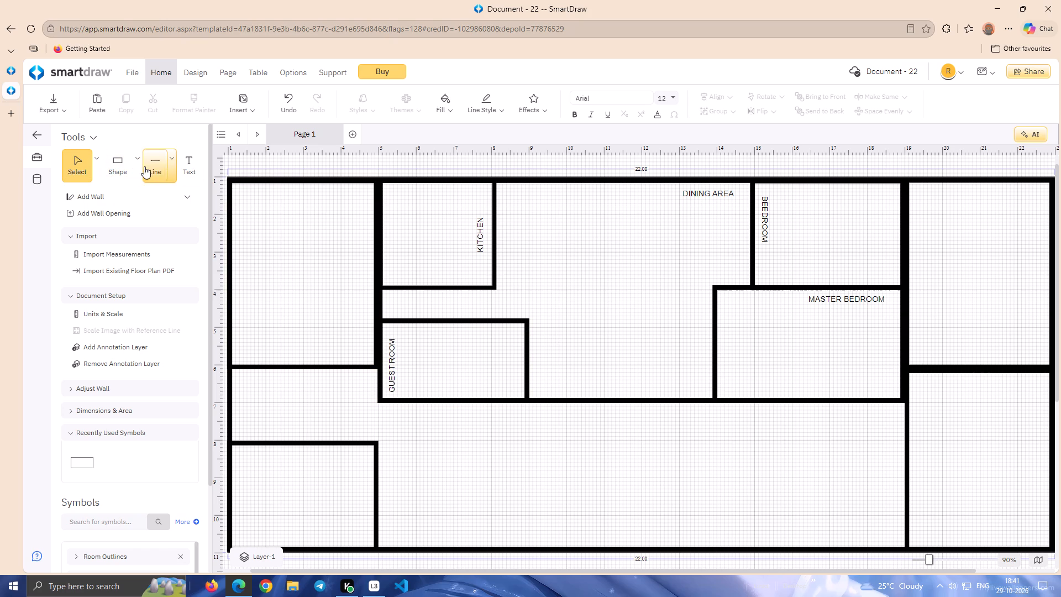
{"action": "left_click", "coordinate": [139, 166]}
{"action": "left_click_drag", "start_coordinate": [150, 207], "coordinate": [576, 372]}
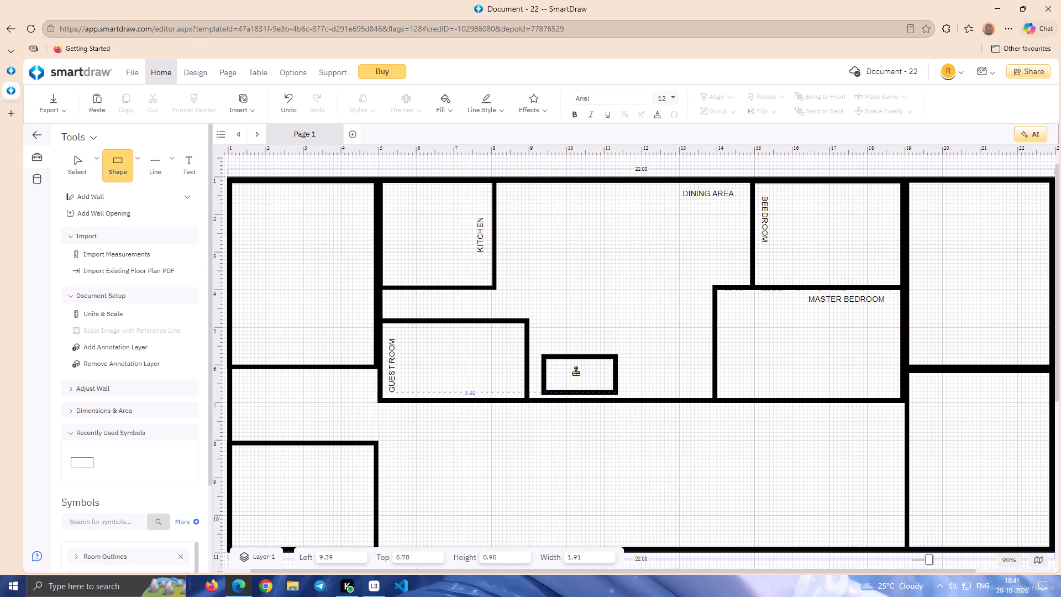
{"action": "left_click_drag", "start_coordinate": [576, 372], "coordinate": [563, 380]}
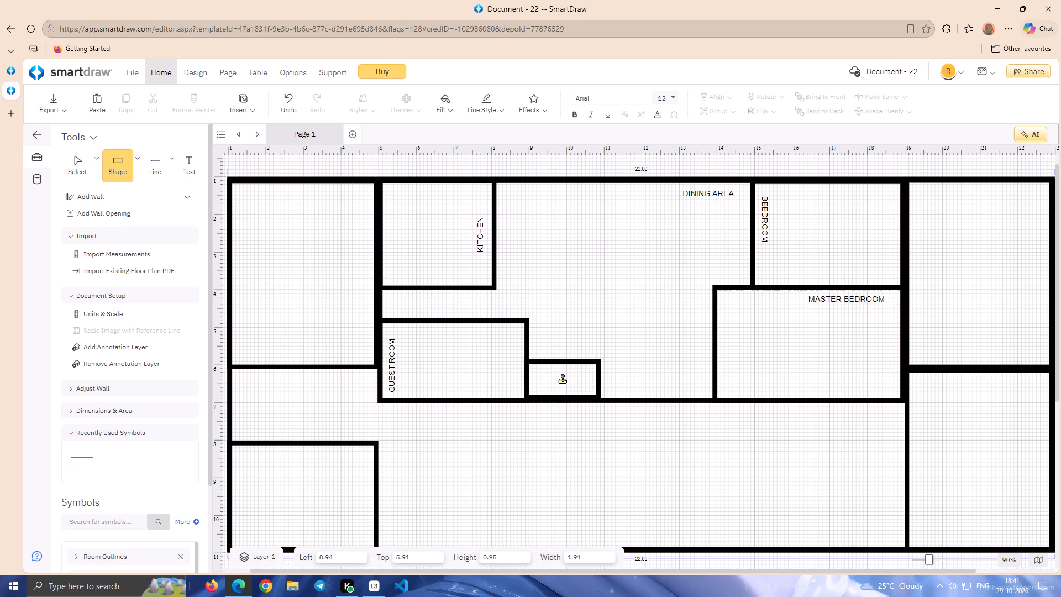
{"action": "left_click_drag", "start_coordinate": [563, 380], "coordinate": [563, 382]}
{"action": "left_click_drag", "start_coordinate": [563, 366], "coordinate": [563, 334]}
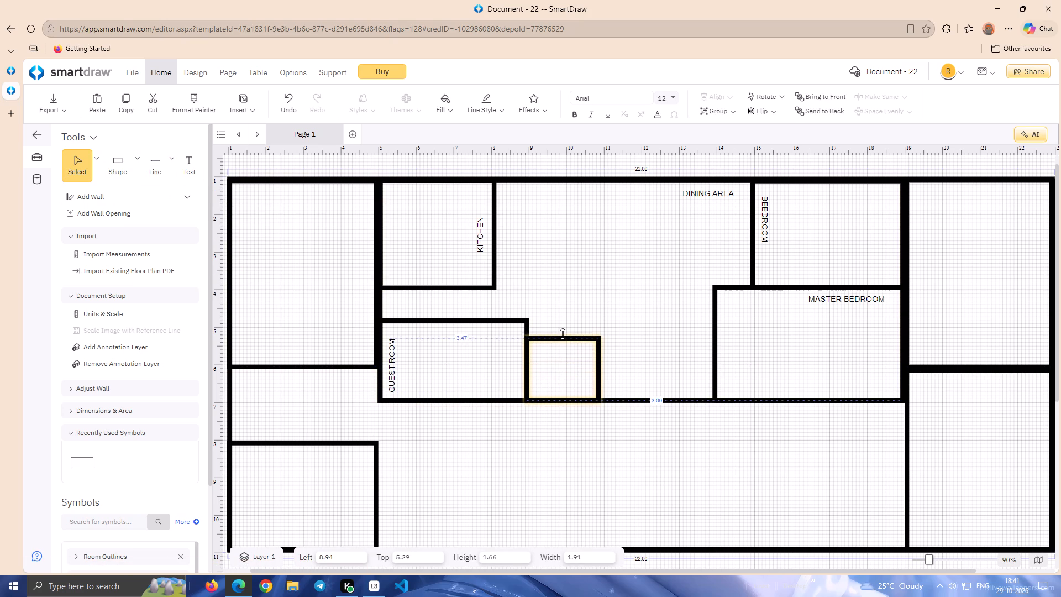
{"action": "left_click_drag", "start_coordinate": [563, 334], "coordinate": [561, 321]}
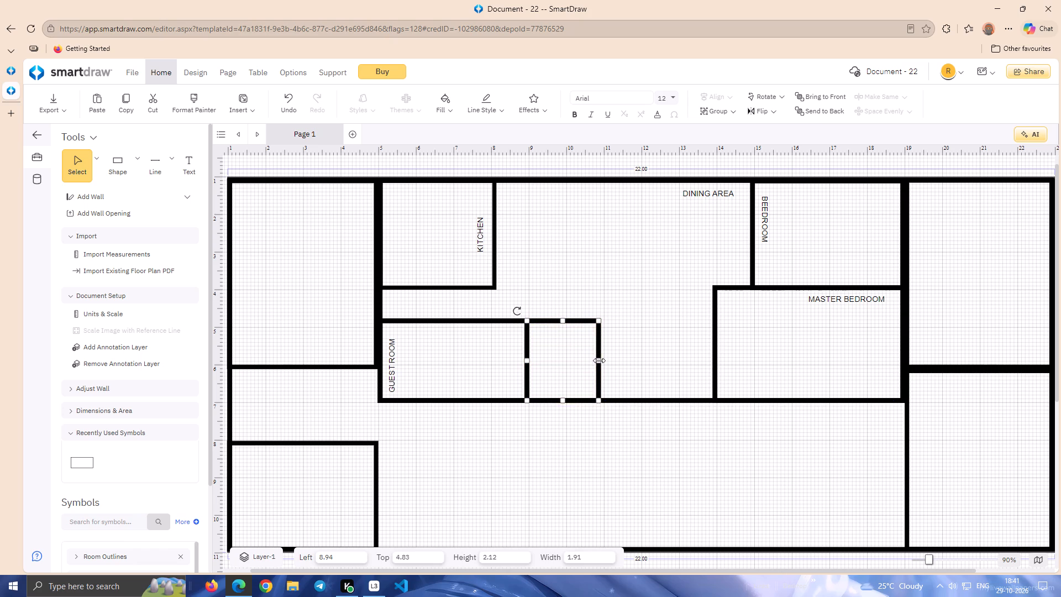
{"action": "left_click_drag", "start_coordinate": [599, 360], "coordinate": [636, 362]}
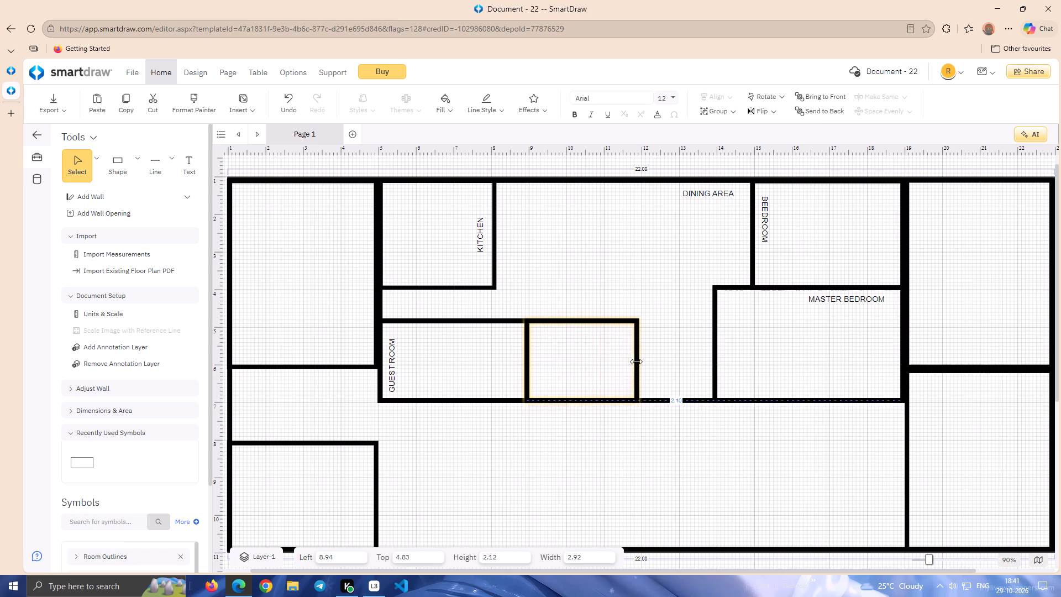
{"action": "left_click_drag", "start_coordinate": [636, 362], "coordinate": [610, 363]}
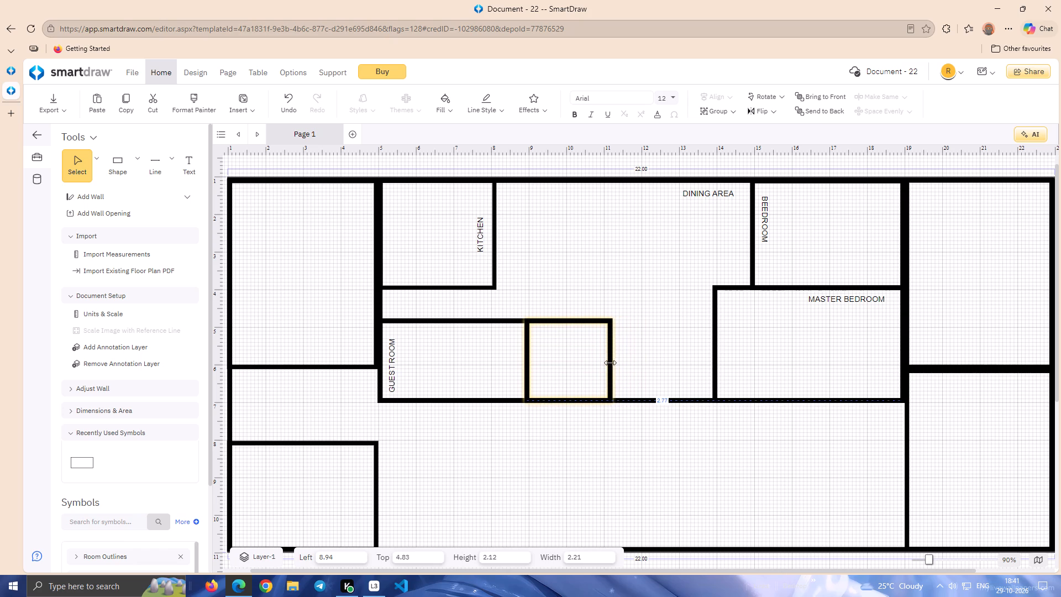
{"action": "left_click_drag", "start_coordinate": [610, 363], "coordinate": [607, 363]}
{"action": "left_click", "coordinate": [630, 353]}
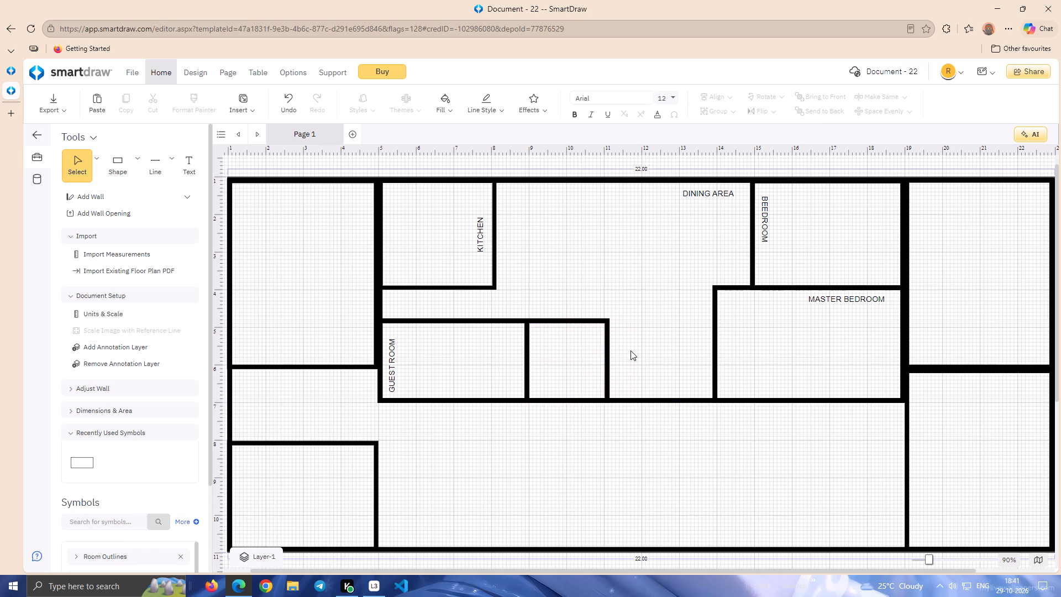
Add the text label "TOILET" in the small room beside the guest room, at about 9.44 from the left and 5.54 from the top.
{"action": "left_click", "coordinate": [200, 156]}
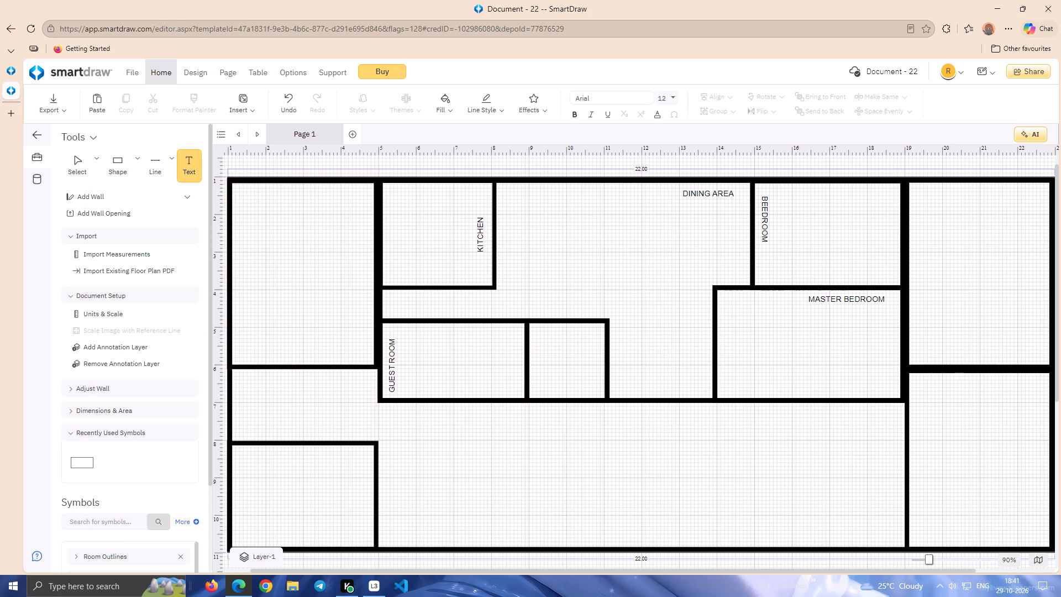
{"action": "left_click", "coordinate": [545, 360]}
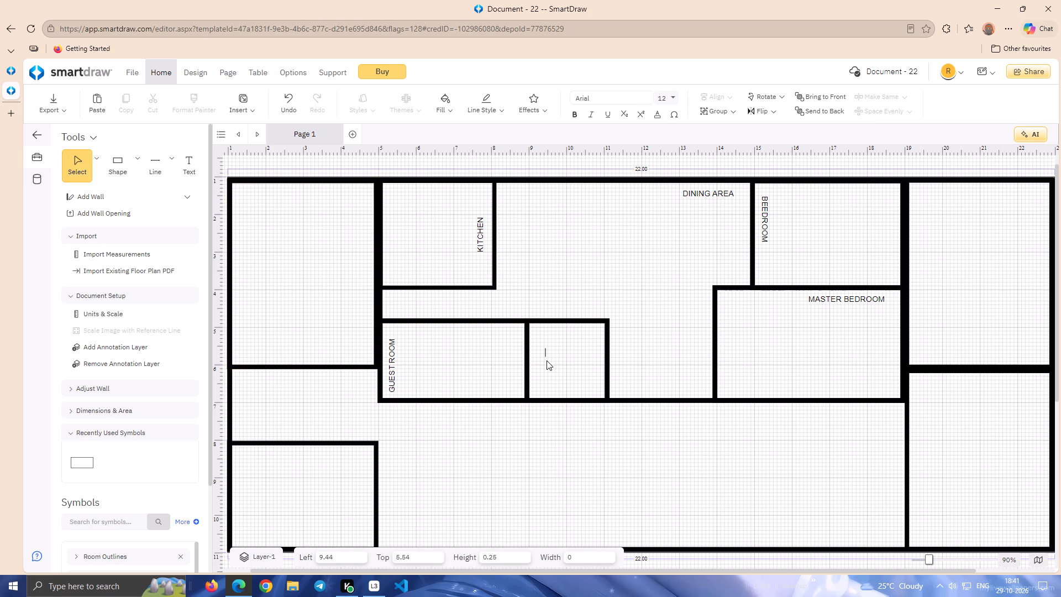
{"action": "type", "text": "TOILET"}
{"action": "left_click", "coordinate": [548, 360]}
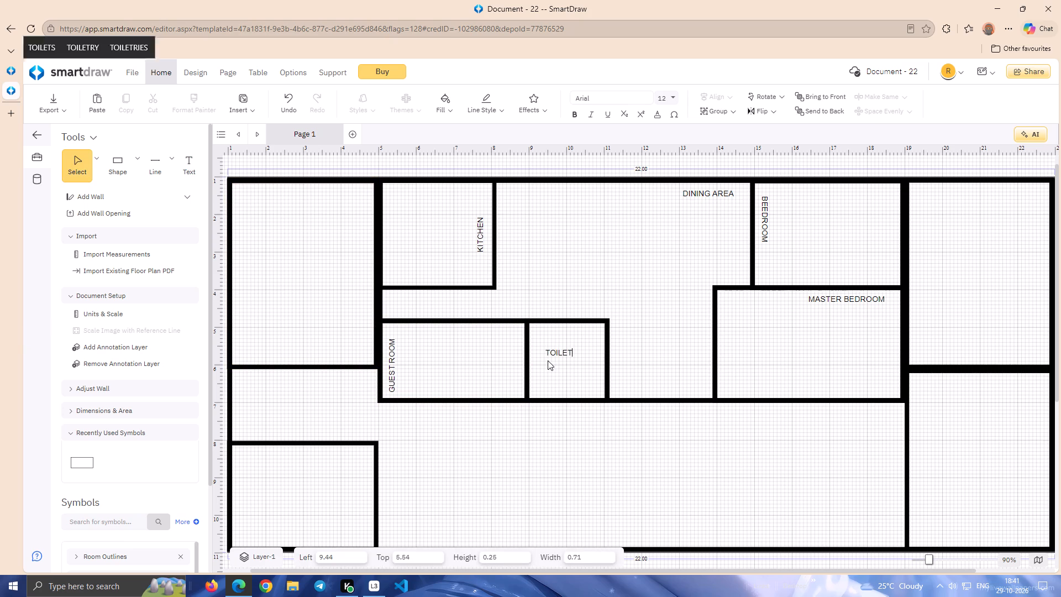
Rotate the "TOILET" label 90° to read vertically upward and place it in its room's lower-left corner.
{"action": "left_click_drag", "start_coordinate": [562, 350], "coordinate": [568, 335]}
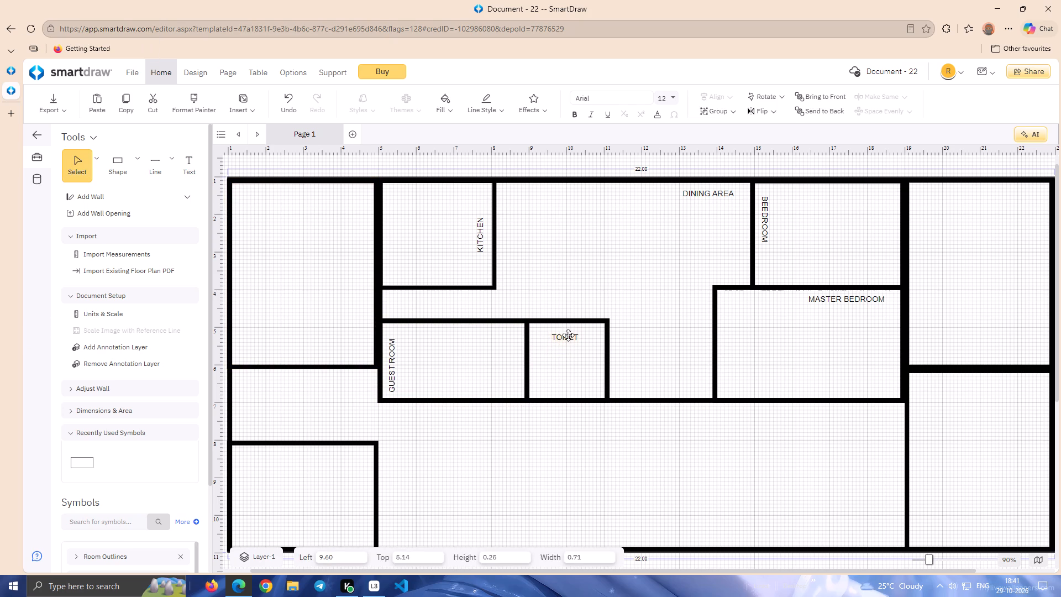
{"action": "left_click_drag", "start_coordinate": [568, 335], "coordinate": [568, 333]}
{"action": "left_click_drag", "start_coordinate": [543, 320], "coordinate": [544, 368]}
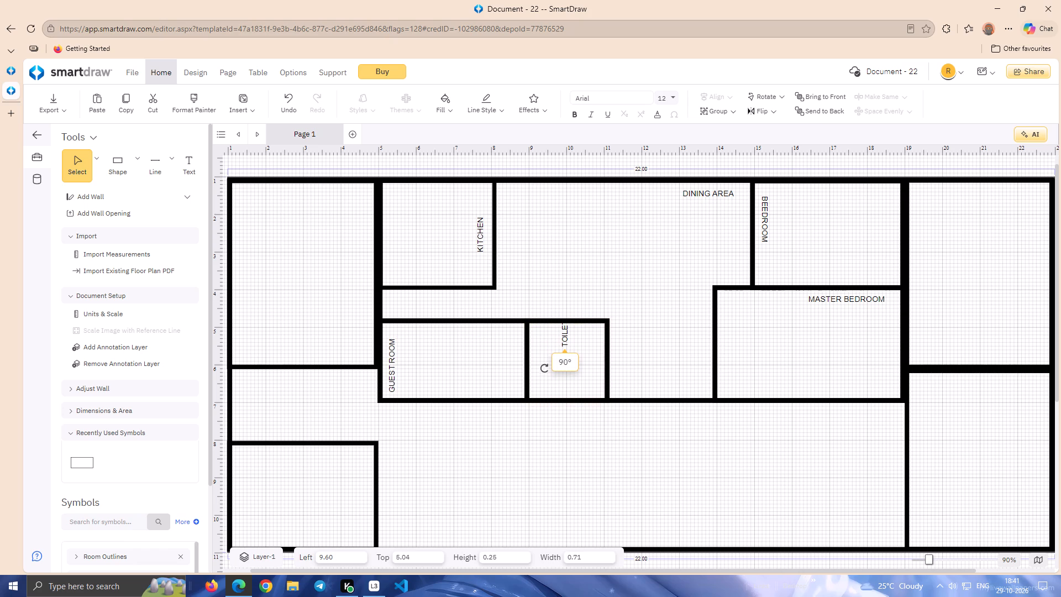
{"action": "left_click_drag", "start_coordinate": [544, 368], "coordinate": [543, 369]}
{"action": "left_click_drag", "start_coordinate": [566, 341], "coordinate": [542, 351]}
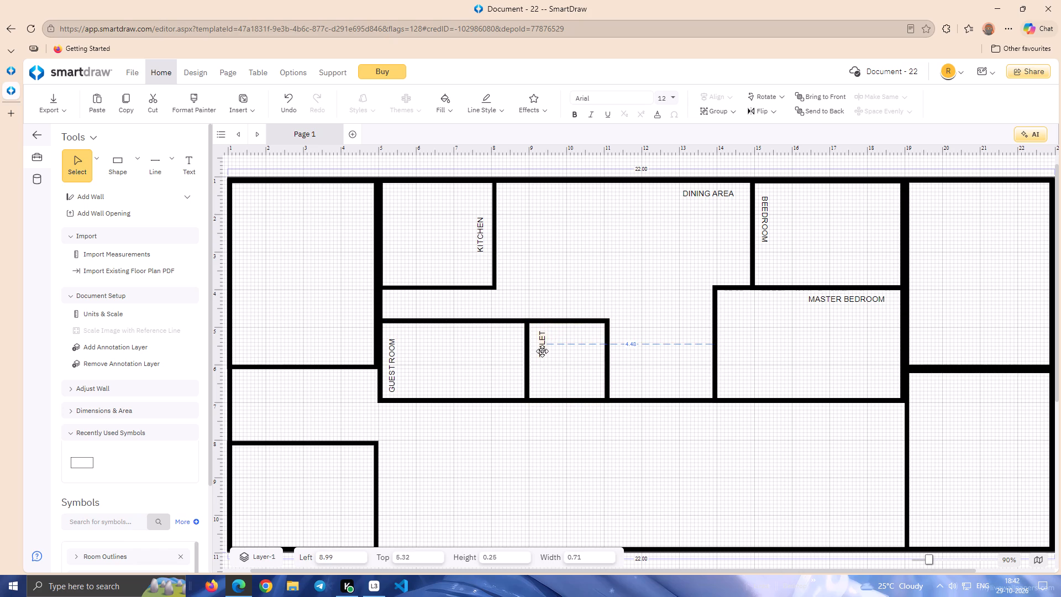
{"action": "left_click_drag", "start_coordinate": [542, 351], "coordinate": [538, 385]}
{"action": "left_click", "coordinate": [457, 368]}
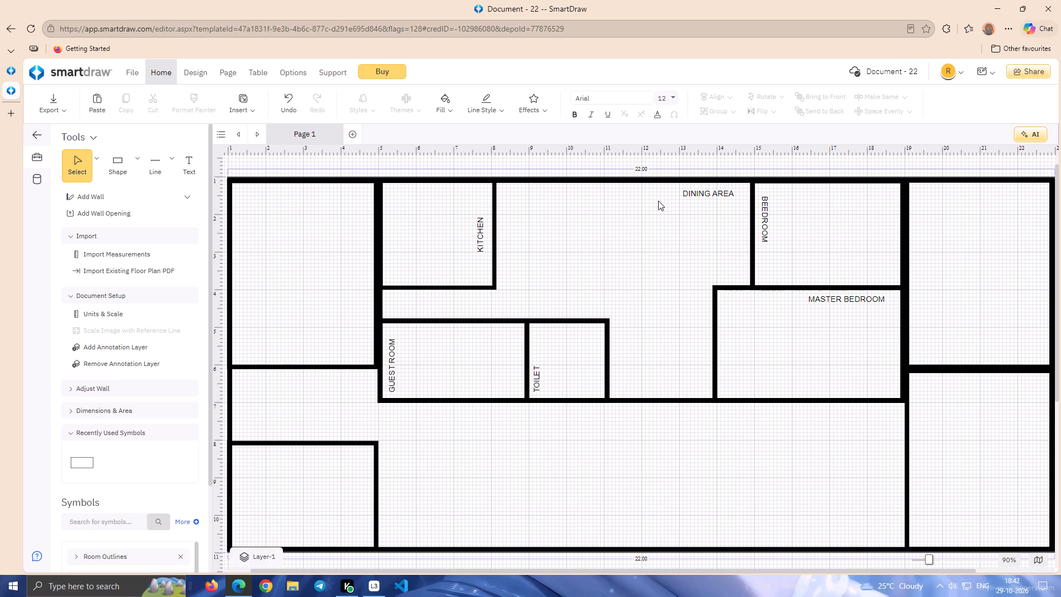
Move the "DINING AREA" label leftward along the upper wall to about 10.7 from the left and 1.2 from the top.
{"action": "left_click_drag", "start_coordinate": [695, 190], "coordinate": [595, 187]}
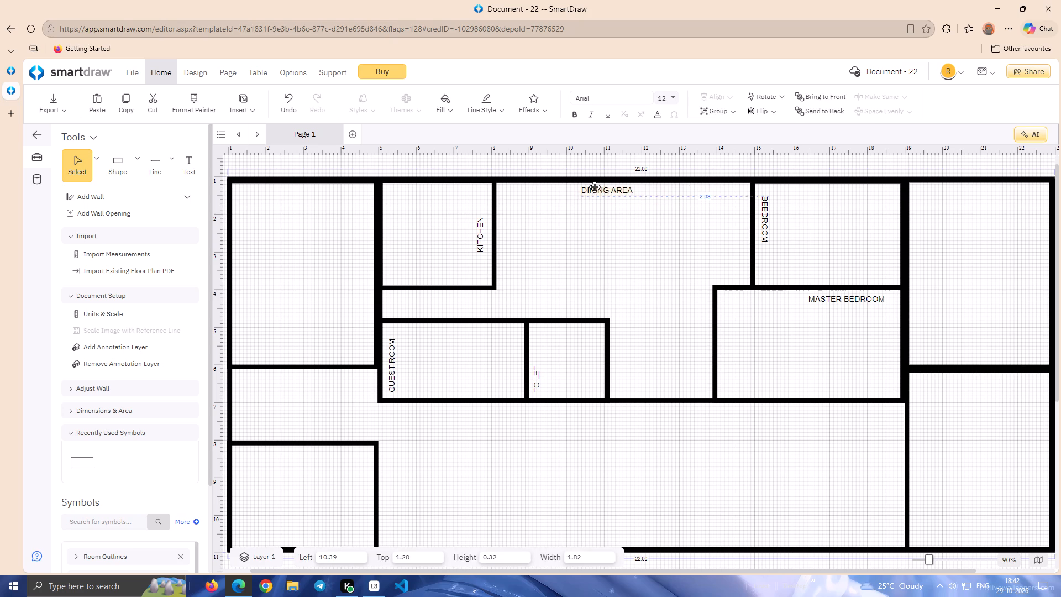
{"action": "left_click_drag", "start_coordinate": [595, 187], "coordinate": [606, 186]}
{"action": "left_click", "coordinate": [616, 226]}
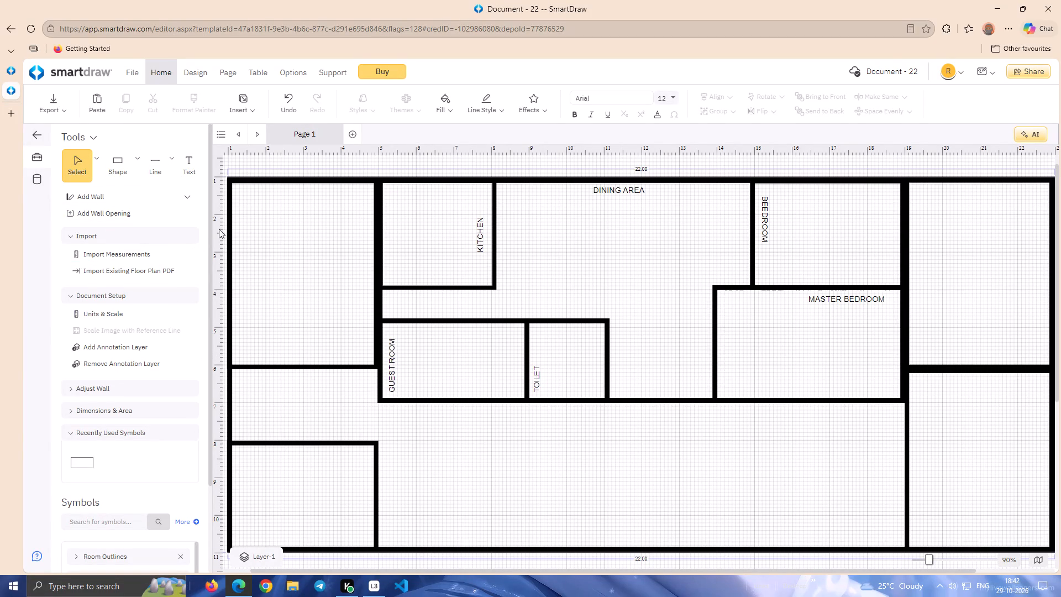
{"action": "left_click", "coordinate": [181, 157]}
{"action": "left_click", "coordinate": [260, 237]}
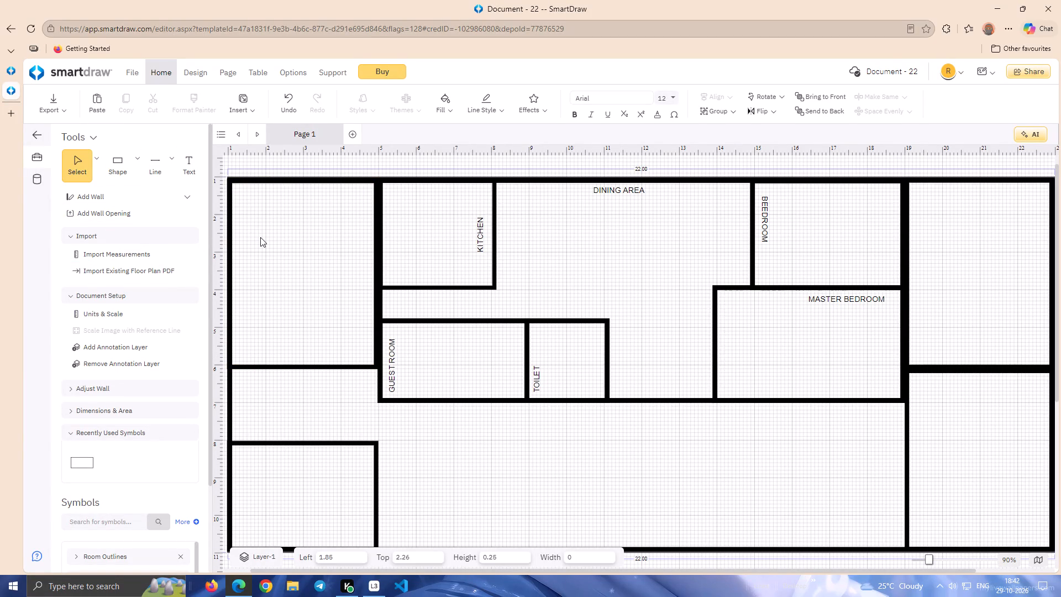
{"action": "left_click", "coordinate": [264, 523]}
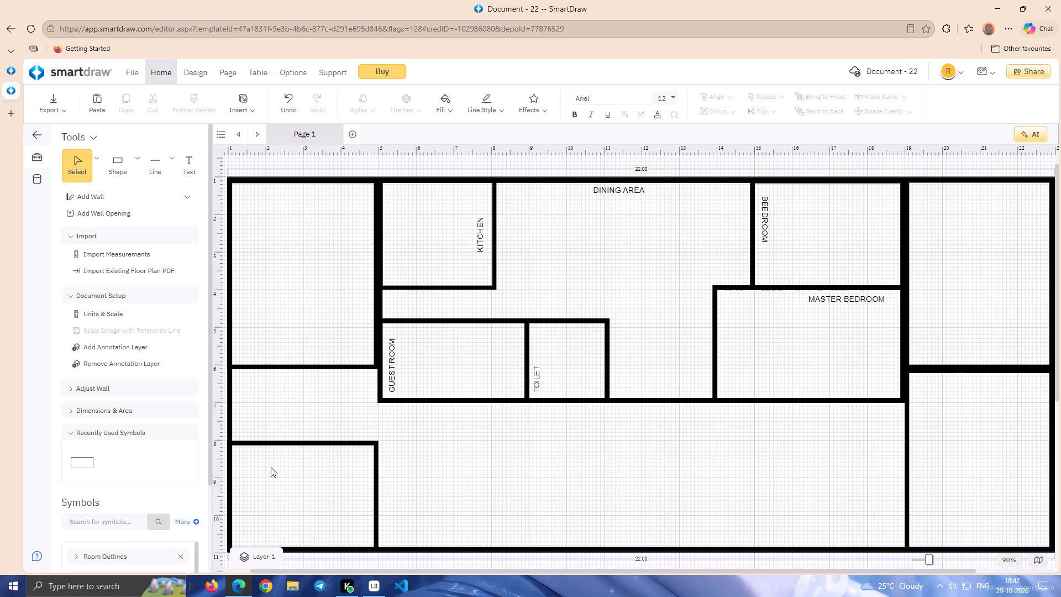
Add the text label "GAMING ROOM" in the upper-right corner room, at about 19.70 from the left and 1.68 from the top.
{"action": "left_click", "coordinate": [190, 158]}
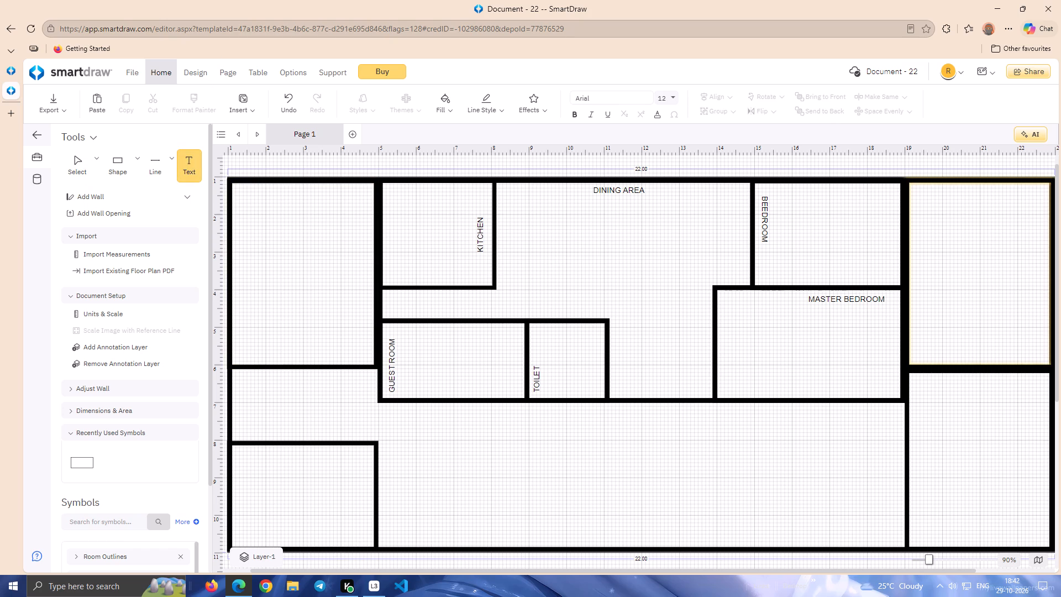
{"action": "left_click", "coordinate": [931, 215]}
{"action": "type", "text": "GAMING ROOM"}
{"action": "key", "text": "space"}
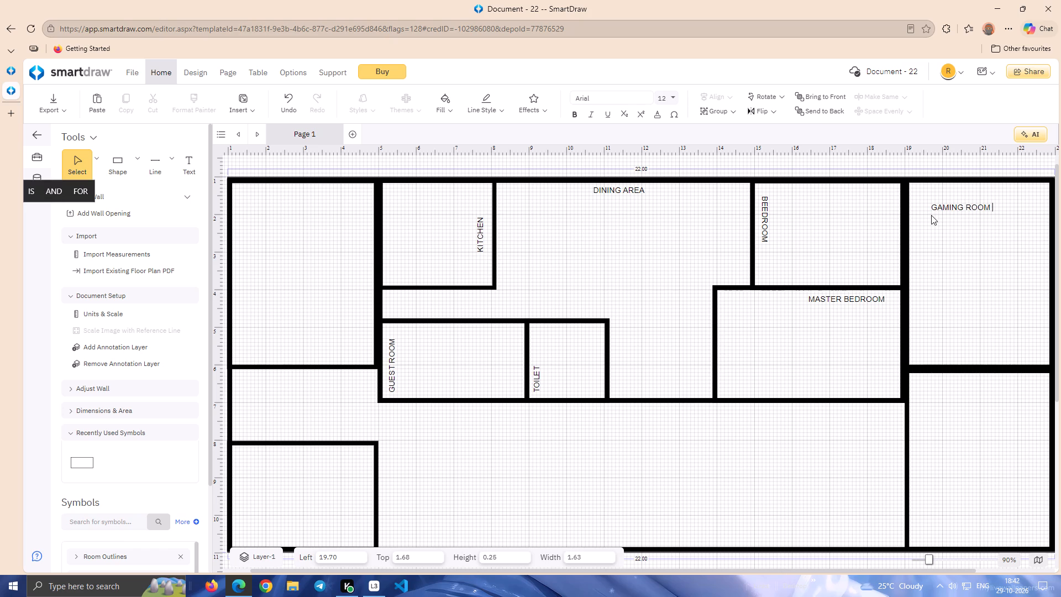
{"action": "left_click", "coordinate": [941, 222]}
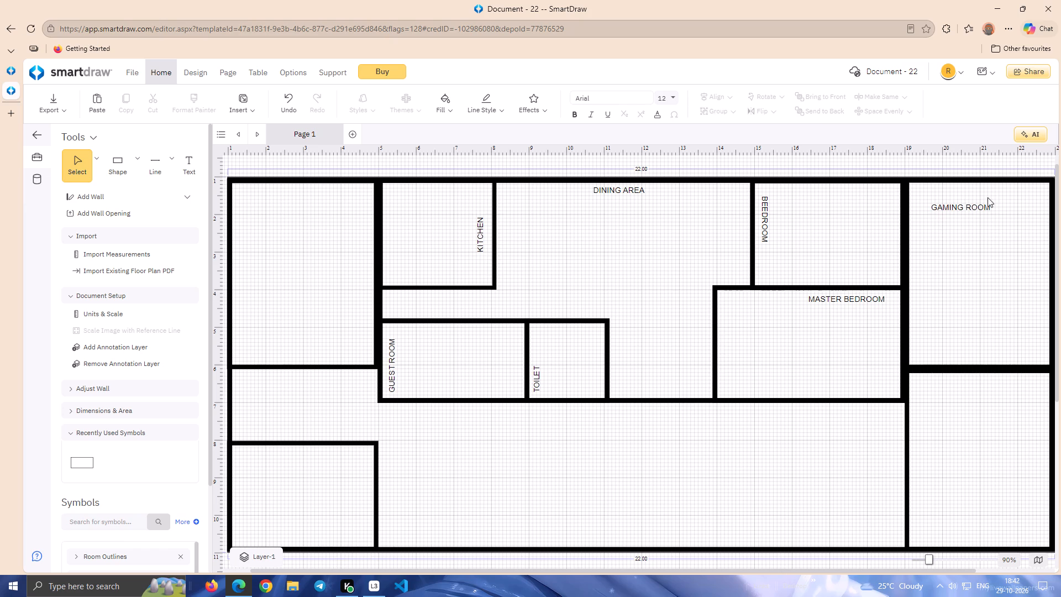
Move the "GAMING ROOM" label into its room's upper-right corner, at about 21.0 from the left and 1.3 from the top.
{"action": "left_click_drag", "start_coordinate": [983, 205], "coordinate": [1033, 194]}
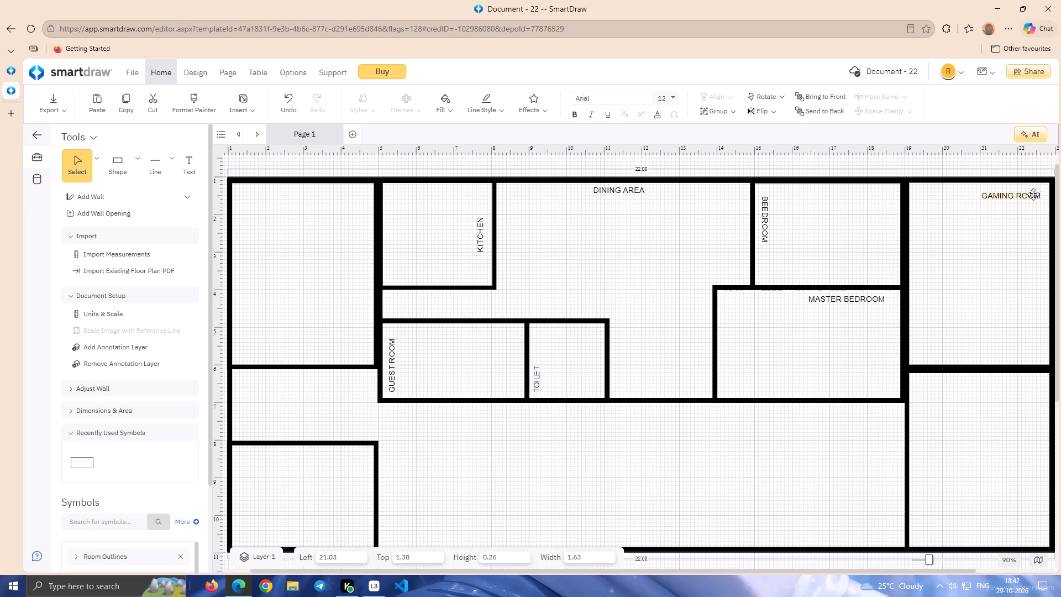
{"action": "left_click_drag", "start_coordinate": [1033, 194], "coordinate": [1034, 192]}
{"action": "left_click", "coordinate": [1017, 229]}
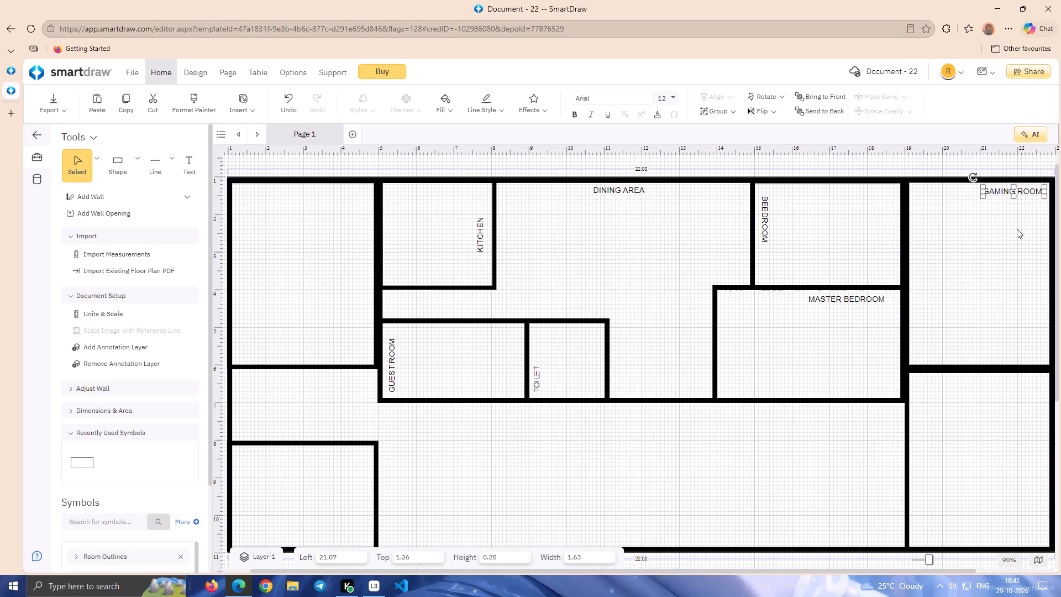
Add the text label "GARAGE" in the lower-right corner room, at about 19.4 from the left and 6.5 from the top.
{"action": "left_click", "coordinate": [198, 160]}
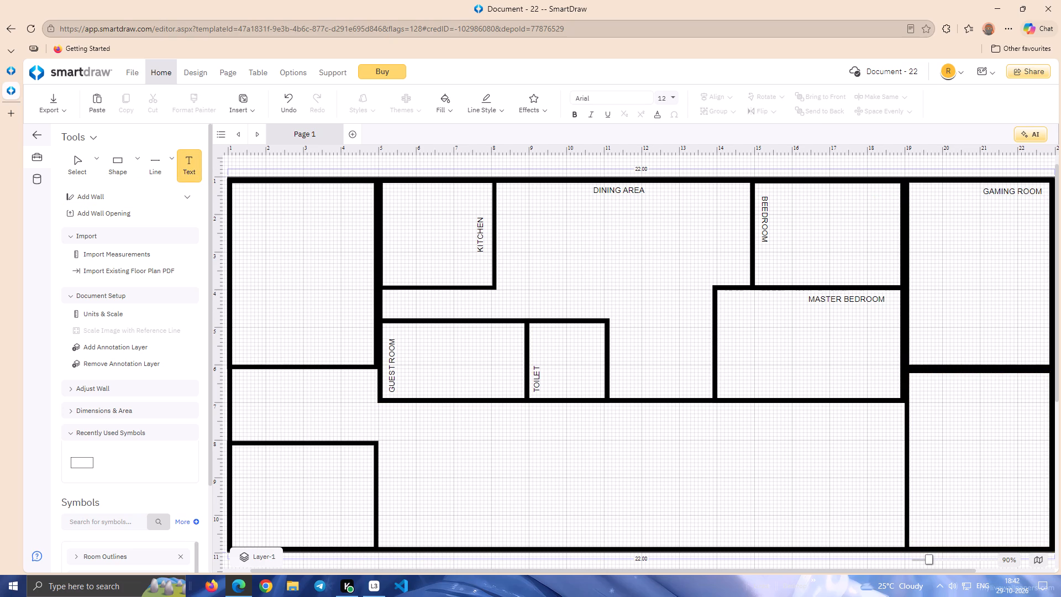
{"action": "left_click", "coordinate": [922, 390]}
{"action": "type", "text": "GARAGE"}
{"action": "left_click", "coordinate": [923, 391]}
{"action": "left_click_drag", "start_coordinate": [934, 380], "coordinate": [934, 380]}
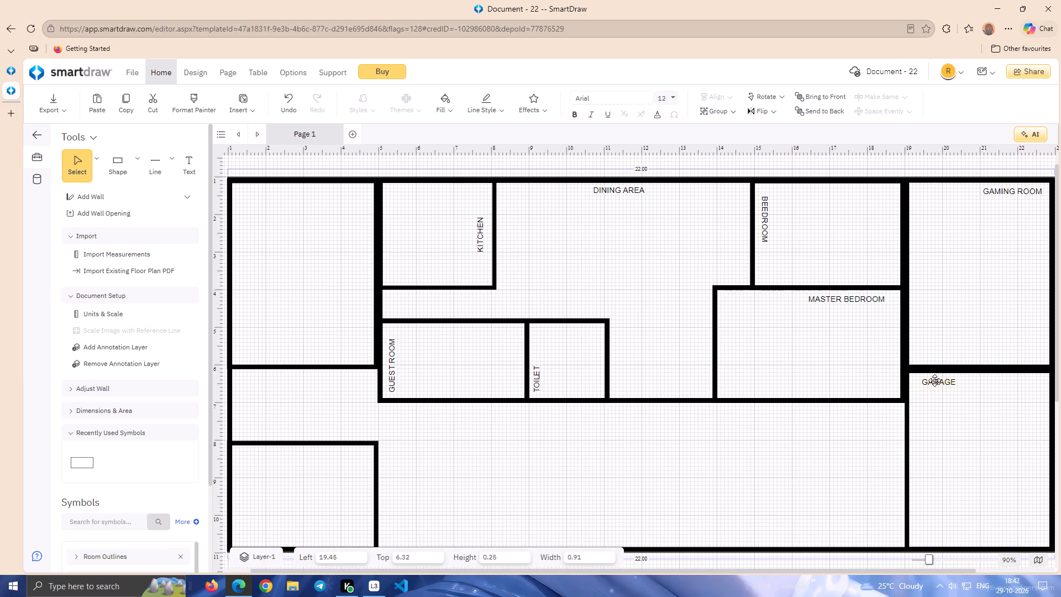
{"action": "left_click_drag", "start_coordinate": [934, 380], "coordinate": [932, 385]}
{"action": "left_click", "coordinate": [935, 418]}
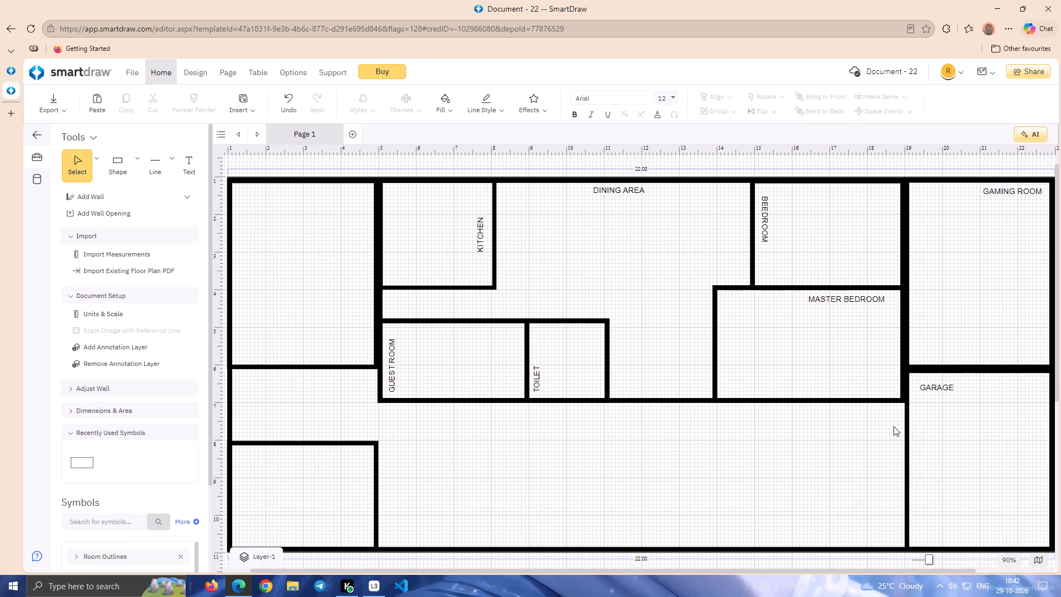
Add the text label "SWIMMING POOL" in the lower-left corner room, at about 1.24 from the left and 8.24 from the top.
{"action": "left_click", "coordinate": [186, 172]}
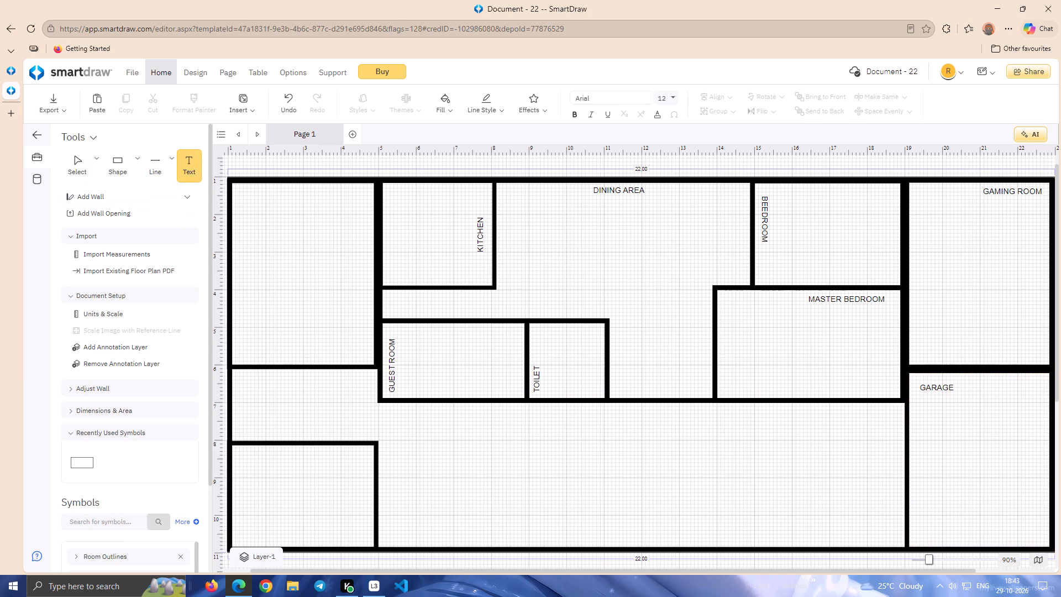
{"action": "left_click", "coordinate": [254, 488]}
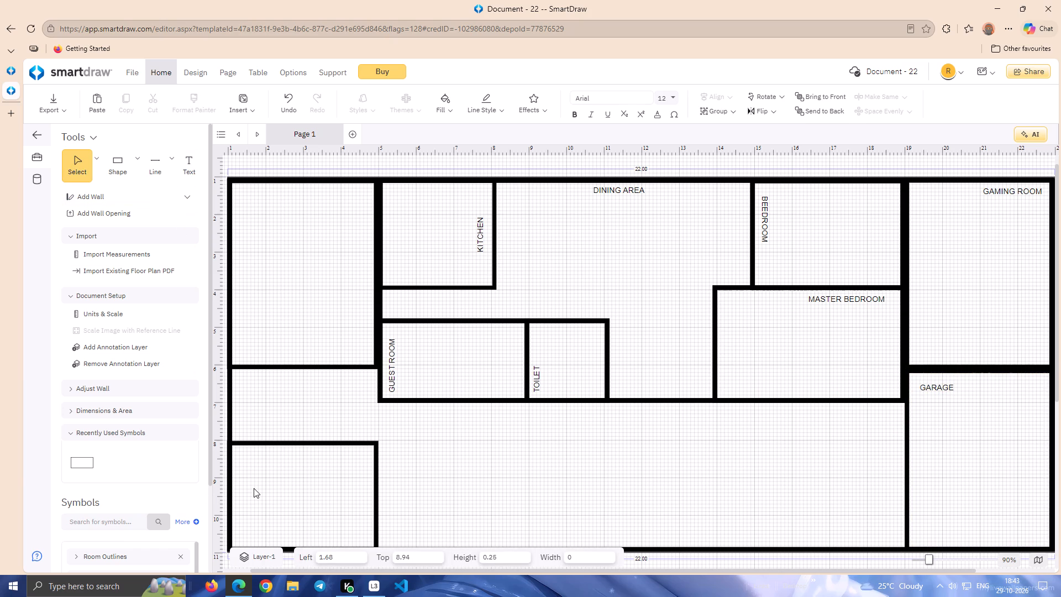
{"action": "type", "text": "SWIMMING POOL"}
{"action": "left_click", "coordinate": [254, 489]}
{"action": "left_click_drag", "start_coordinate": [287, 481], "coordinate": [268, 455]}
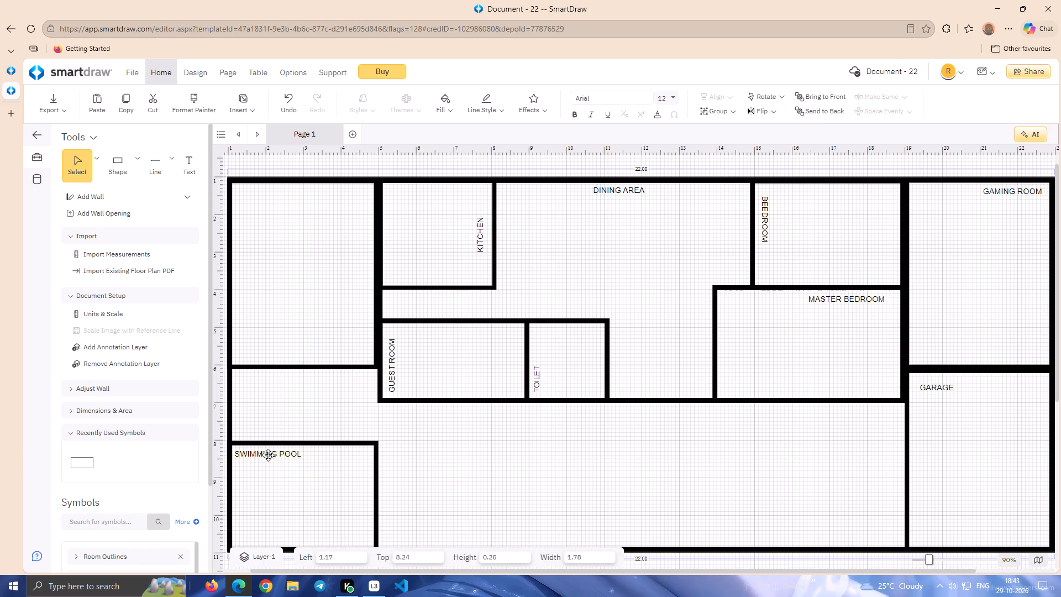
{"action": "left_click_drag", "start_coordinate": [268, 455], "coordinate": [271, 455]}
Add the text label "ENTERTAINMENT AREA" in the upper-left corner room, at about 1.24 from the left and 1.26 from the top.
{"action": "left_click", "coordinate": [187, 167]}
{"action": "left_click", "coordinate": [246, 198]}
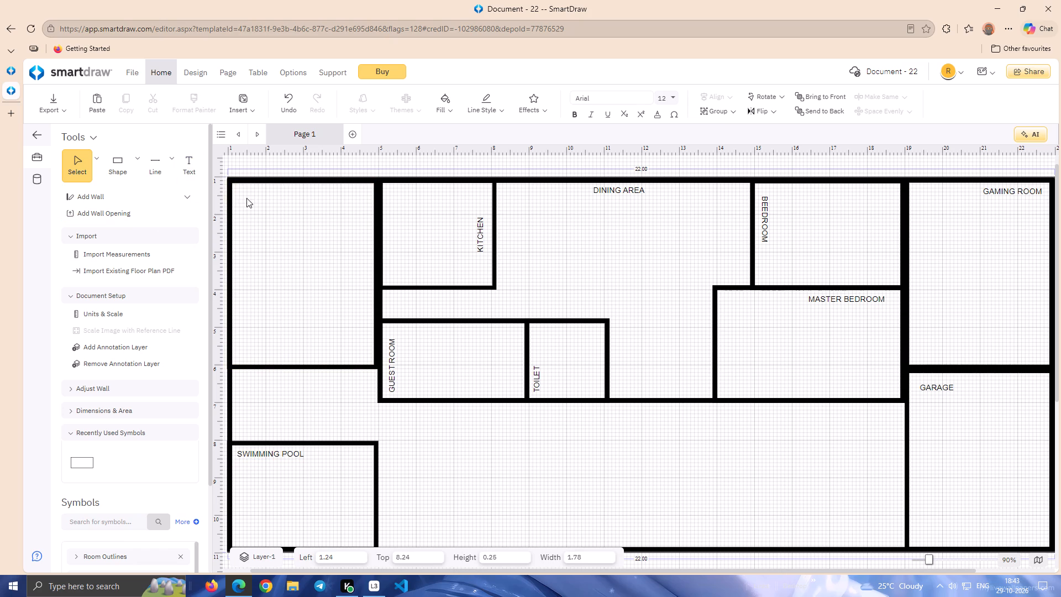
{"action": "left_click", "coordinate": [187, 159]}
{"action": "left_click", "coordinate": [248, 206]}
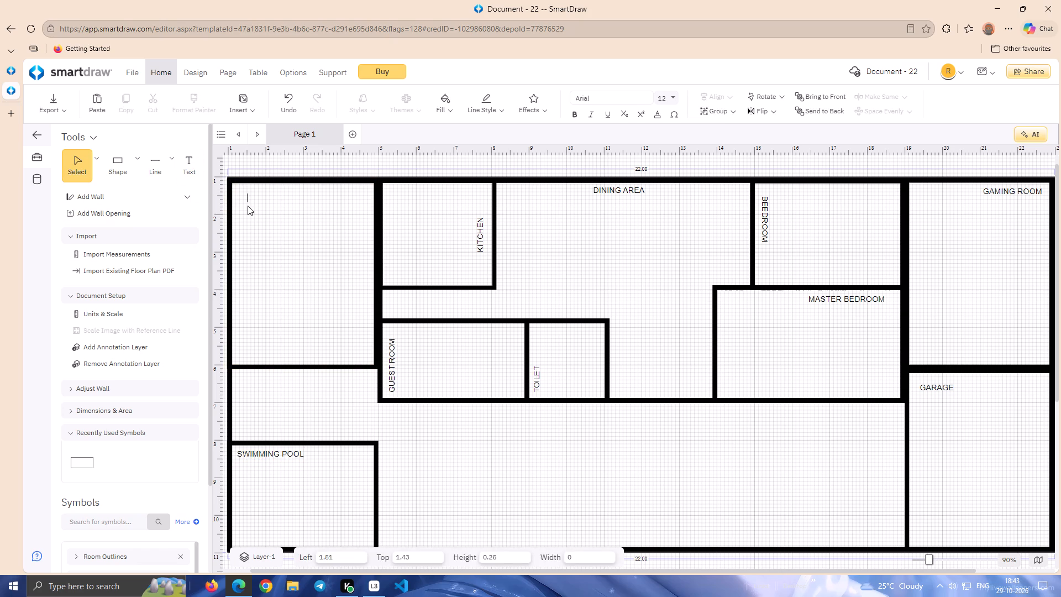
{"action": "type", "text": "EN"}
{"action": "type", "text": "TERTAINMENT AREA"}
{"action": "left_click", "coordinate": [248, 208]}
{"action": "left_click_drag", "start_coordinate": [290, 195], "coordinate": [291, 194]}
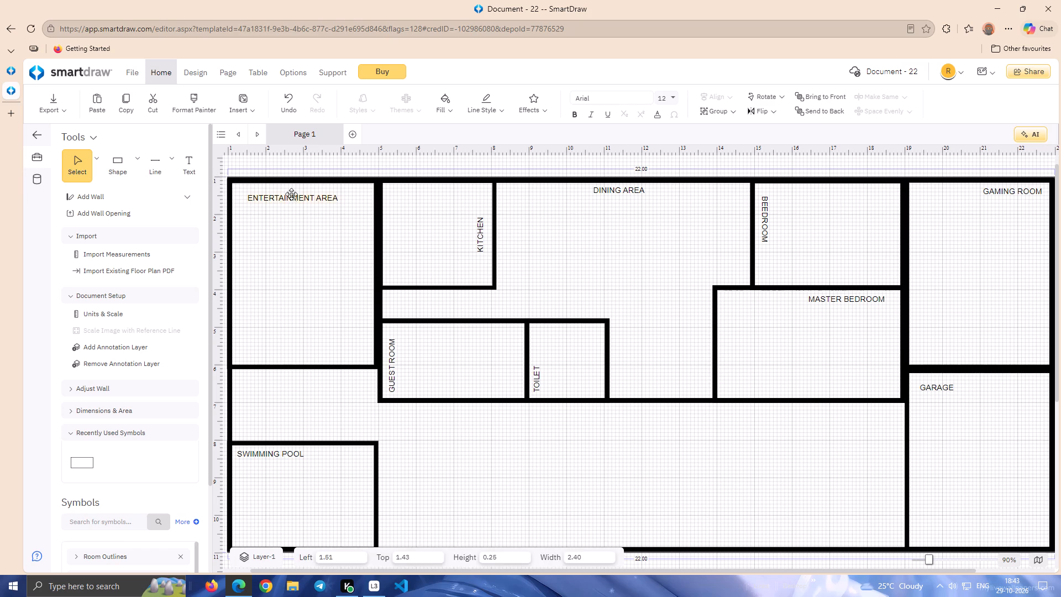
{"action": "left_click_drag", "start_coordinate": [291, 194], "coordinate": [281, 191]}
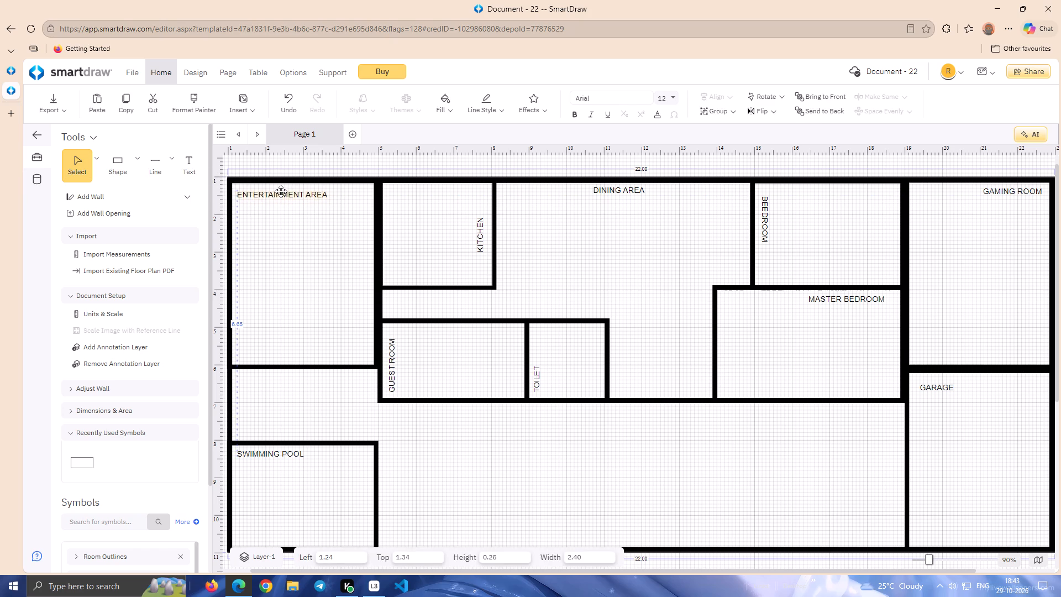
{"action": "left_click_drag", "start_coordinate": [281, 191], "coordinate": [281, 190]}
{"action": "left_click", "coordinate": [277, 222]}
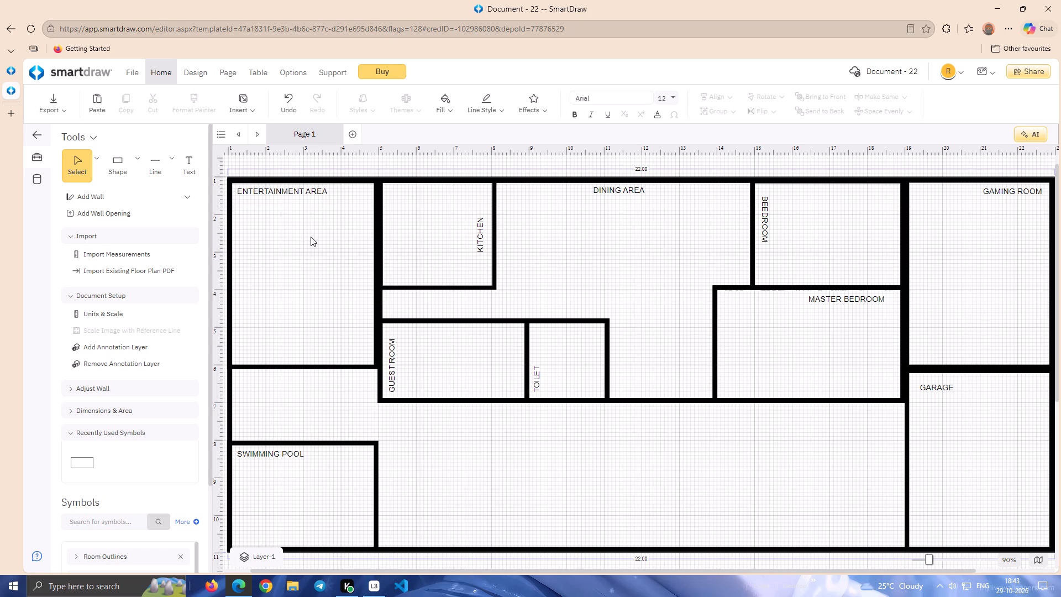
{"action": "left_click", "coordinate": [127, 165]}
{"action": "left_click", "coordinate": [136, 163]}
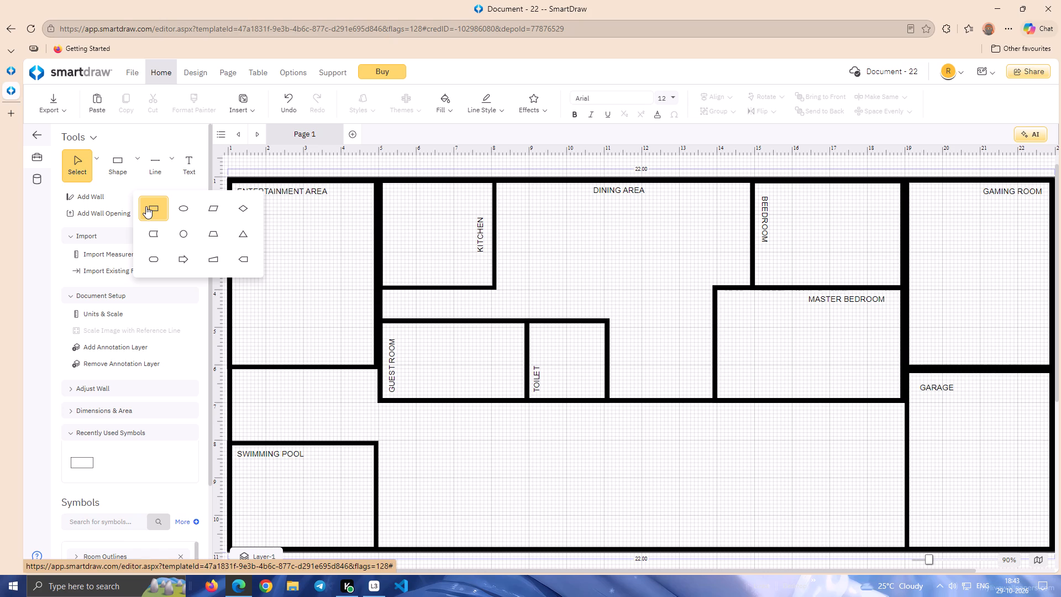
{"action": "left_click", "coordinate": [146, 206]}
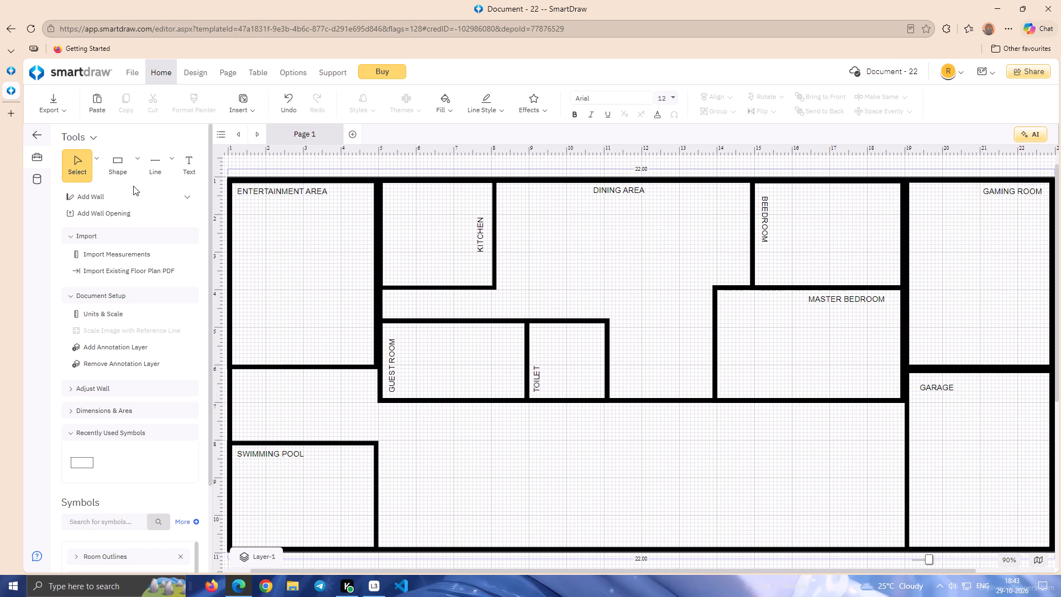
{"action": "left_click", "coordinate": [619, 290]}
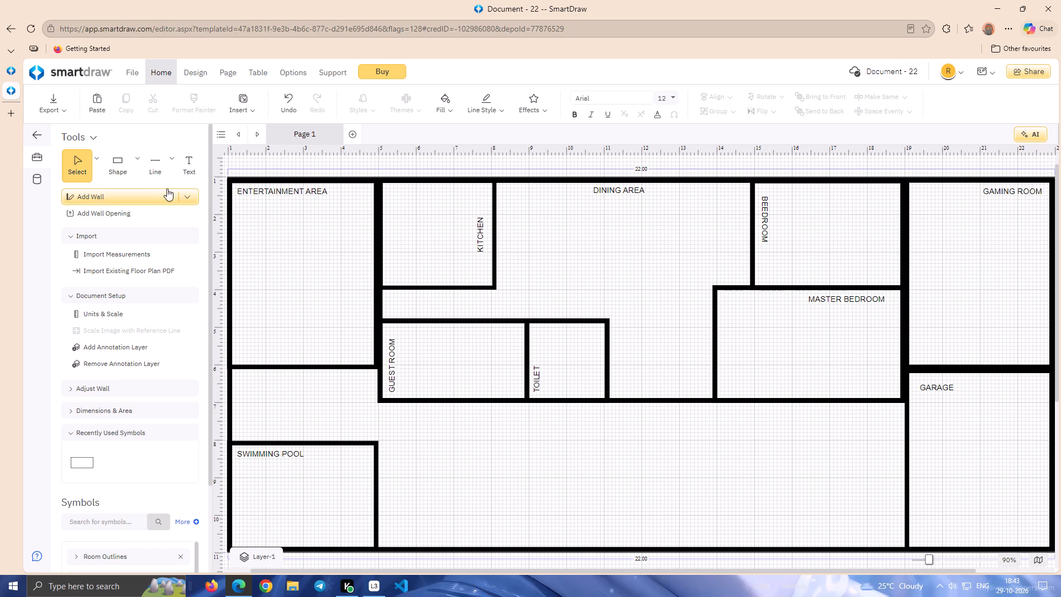
Search the symbol library for "SWIMMING POOL" and insert the blue rounded-rectangle pool symbol with a border.
{"action": "left_click", "coordinate": [112, 524]}
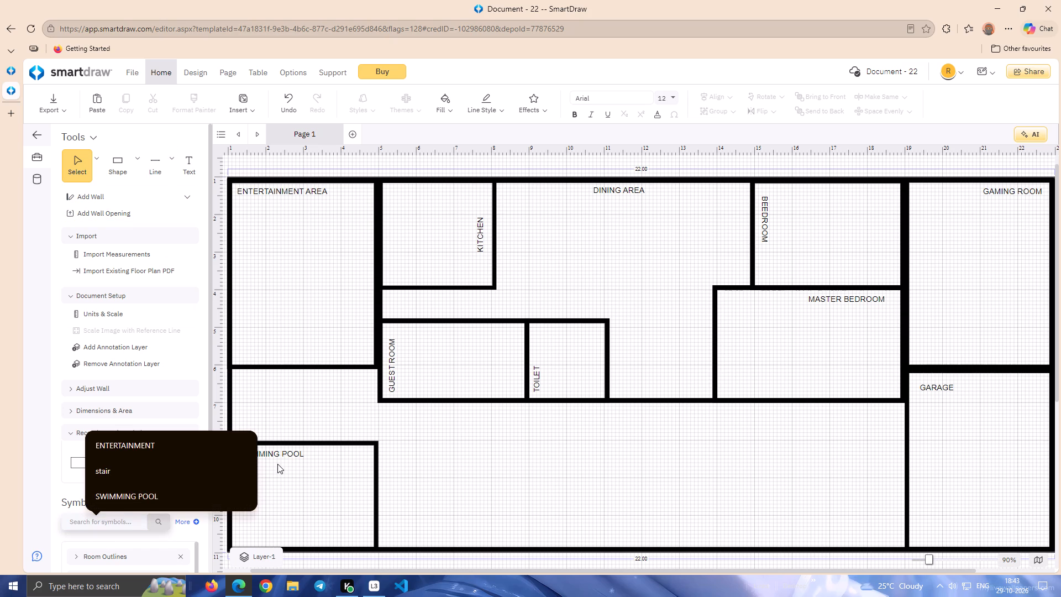
{"action": "left_click", "coordinate": [180, 491]}
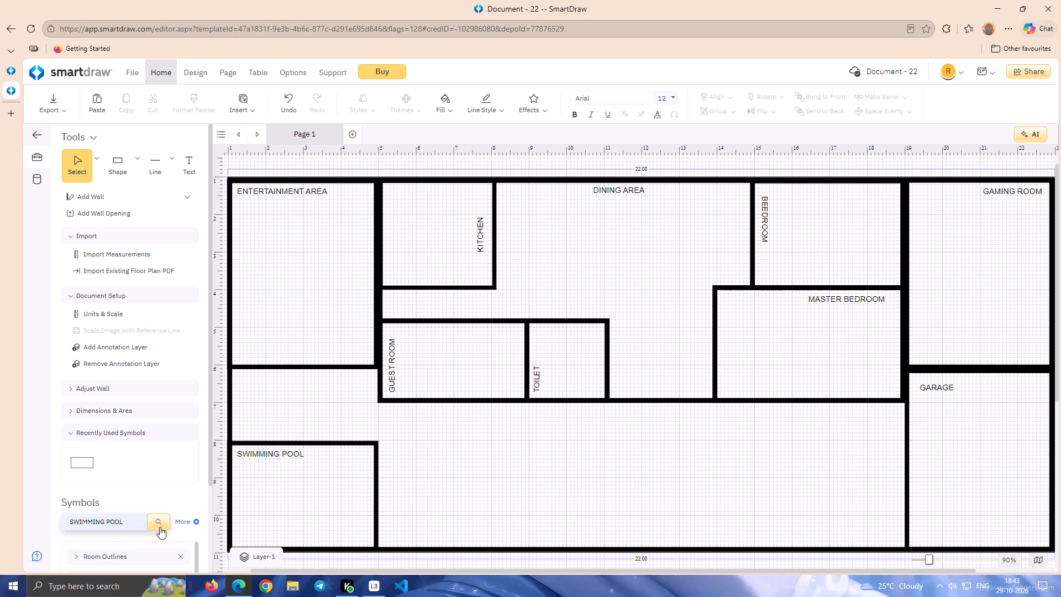
{"action": "left_click", "coordinate": [160, 527]}
{"action": "left_click_drag", "start_coordinate": [211, 476], "coordinate": [212, 589]}
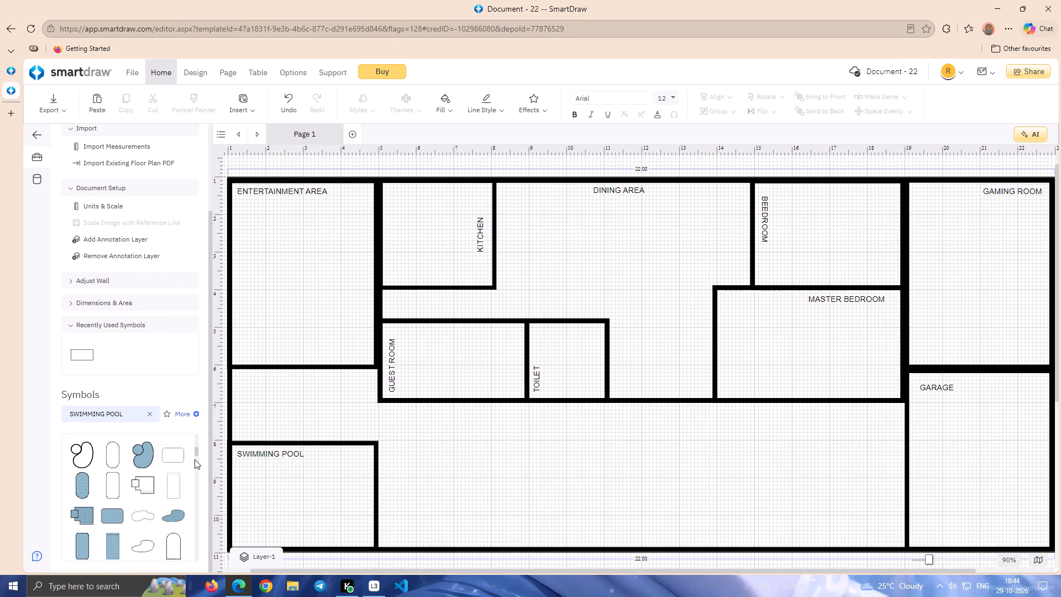
{"action": "left_click_drag", "start_coordinate": [197, 452], "coordinate": [197, 466]}
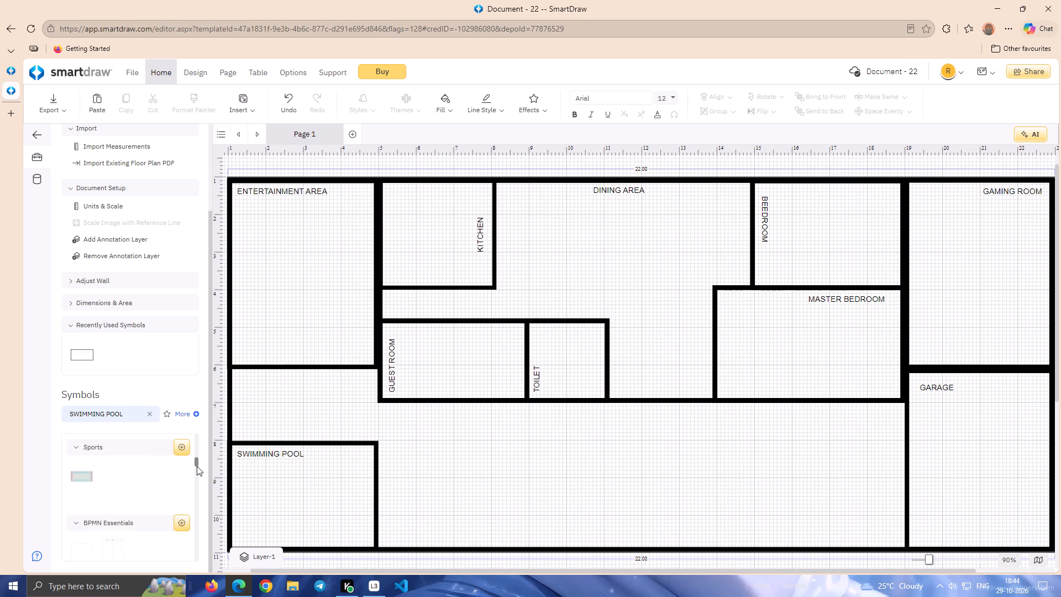
{"action": "left_click_drag", "start_coordinate": [197, 466], "coordinate": [196, 474]}
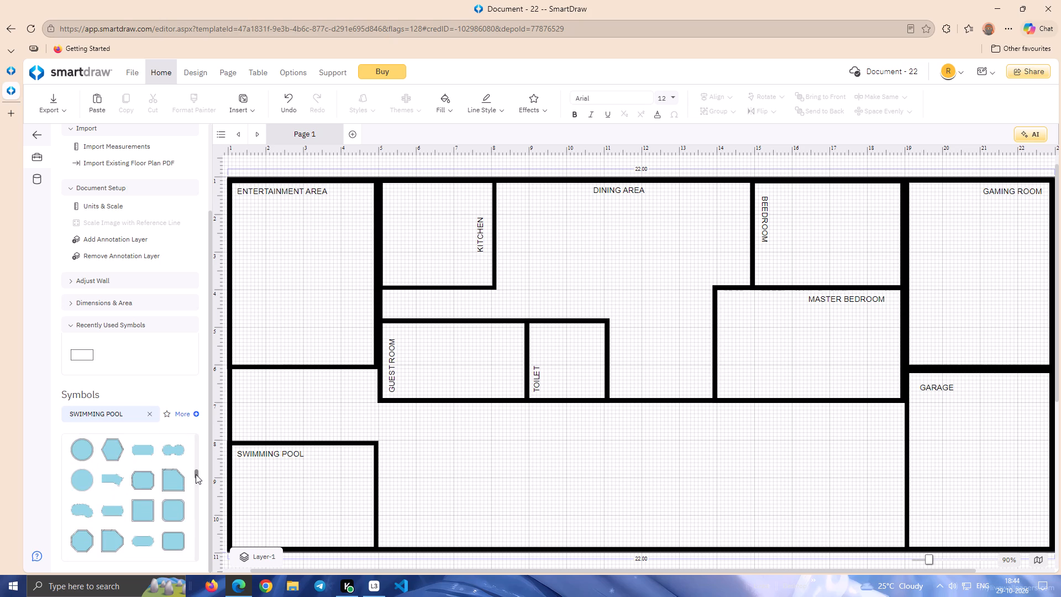
{"action": "left_click_drag", "start_coordinate": [196, 474], "coordinate": [196, 475]}
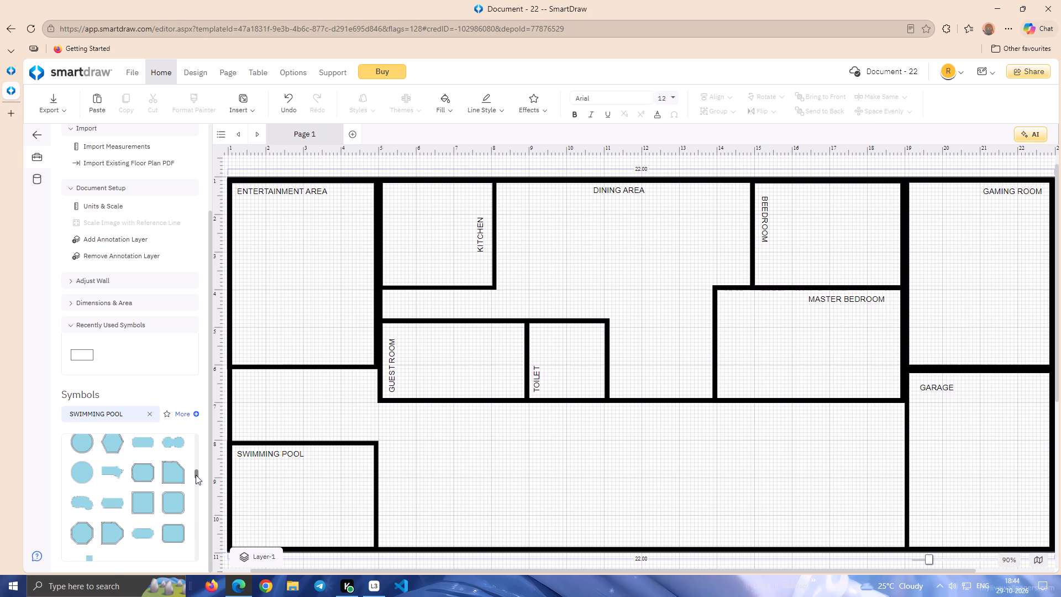
{"action": "left_click_drag", "start_coordinate": [196, 475], "coordinate": [196, 477]}
{"action": "double_click", "coordinate": [172, 499]}
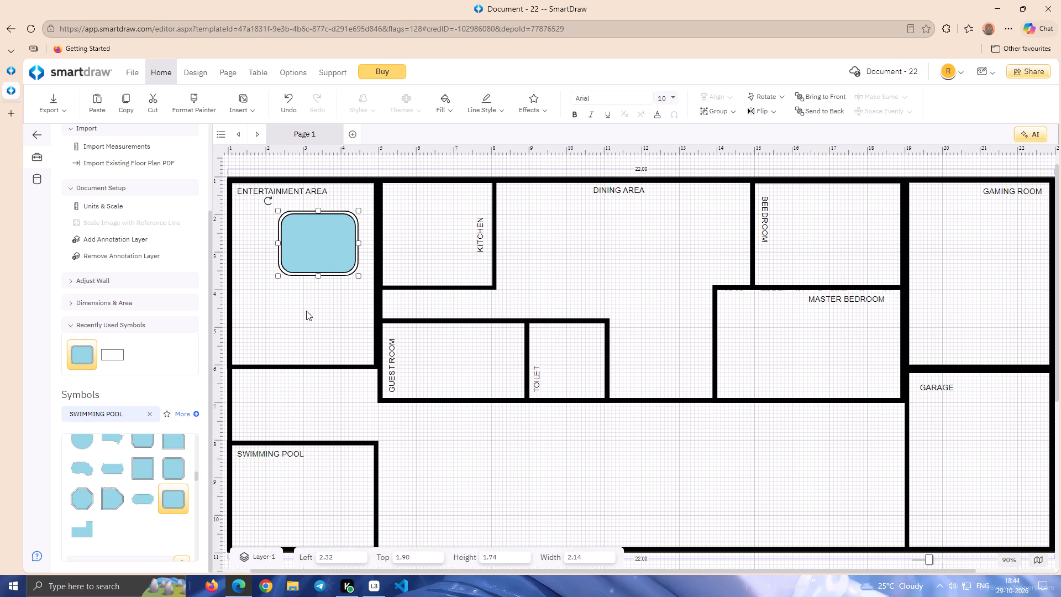
Place the pool symbol below the "SWIMMING POOL" label in the lower-left room and enlarge it to about 3.02 wide by 2.12 high.
{"action": "left_click_drag", "start_coordinate": [316, 258], "coordinate": [293, 520]}
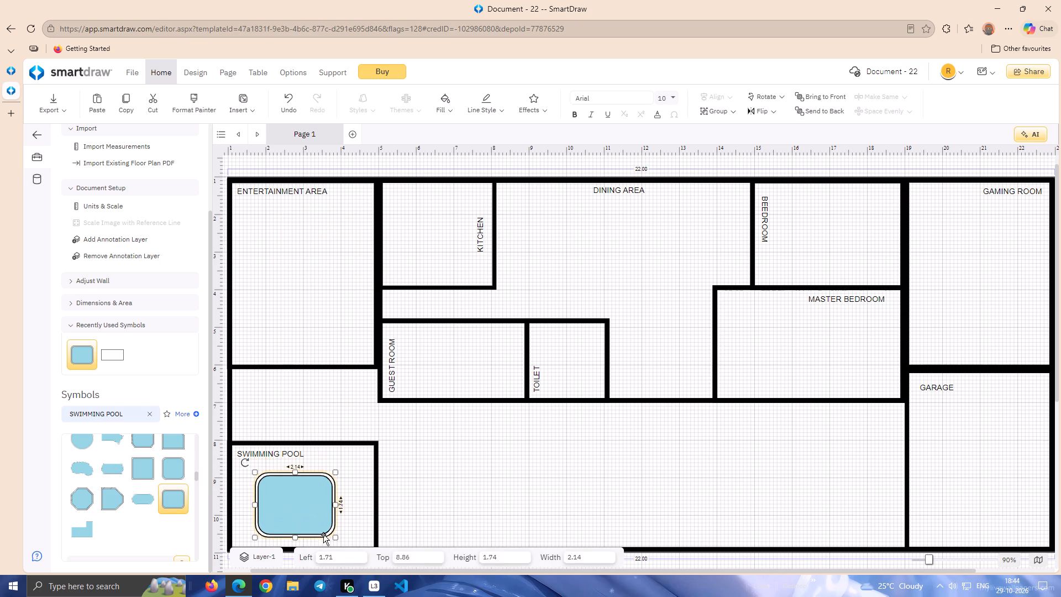
{"action": "left_click_drag", "start_coordinate": [332, 537], "coordinate": [356, 544]}
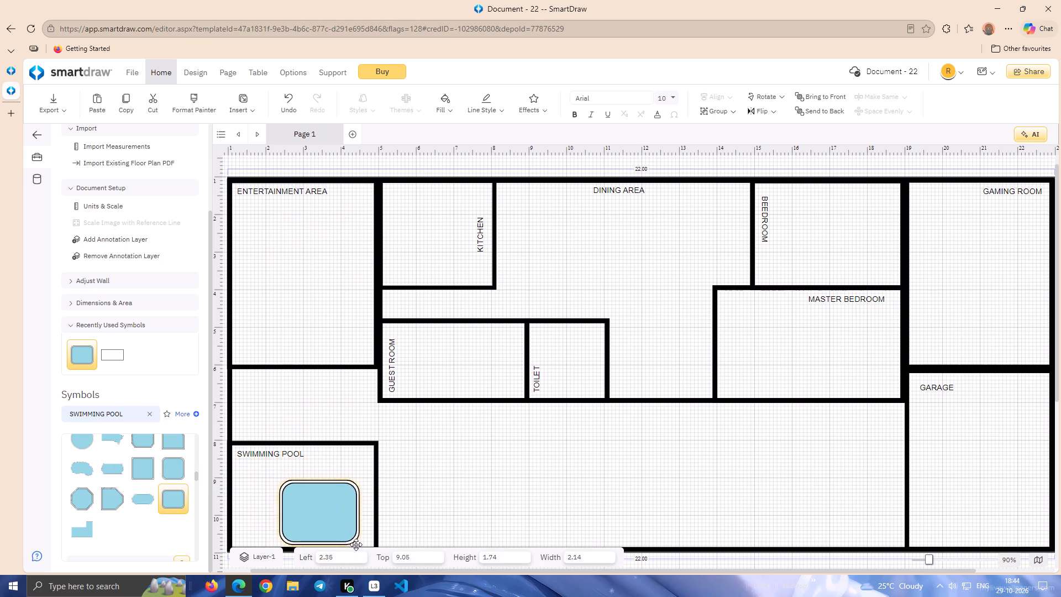
{"action": "left_click_drag", "start_coordinate": [356, 544], "coordinate": [335, 530]}
{"action": "left_click_drag", "start_coordinate": [338, 531], "coordinate": [364, 546]}
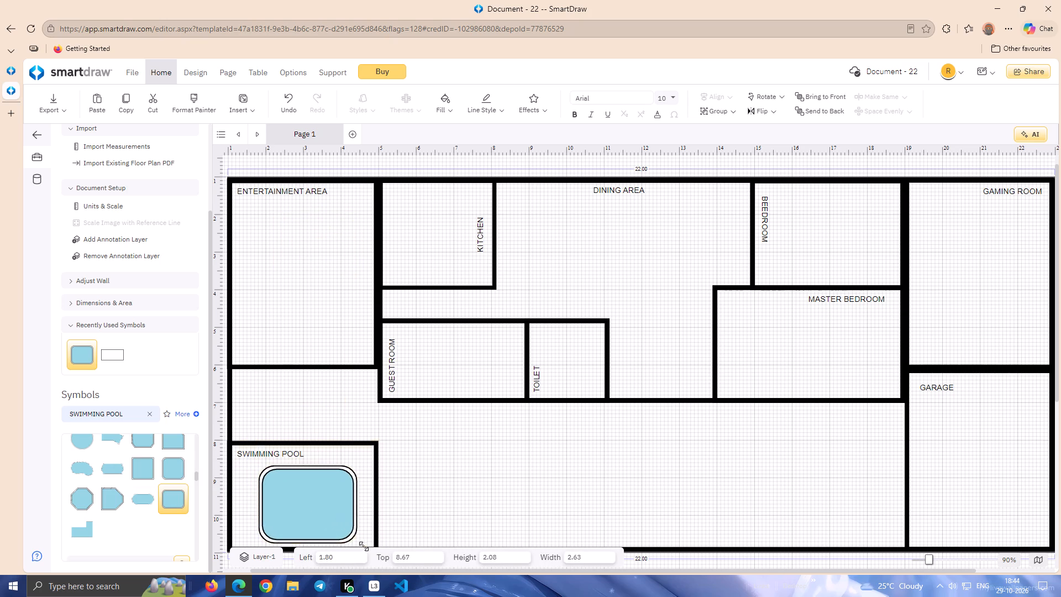
{"action": "left_click_drag", "start_coordinate": [364, 546], "coordinate": [372, 545]}
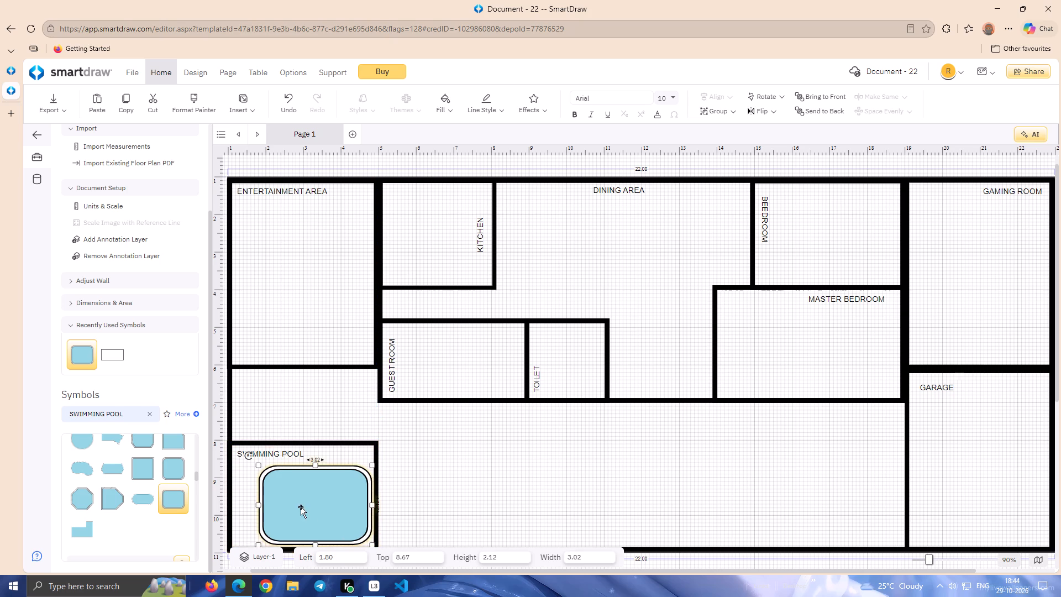
{"action": "left_click_drag", "start_coordinate": [301, 507], "coordinate": [289, 505]}
{"action": "left_click", "coordinate": [417, 490]}
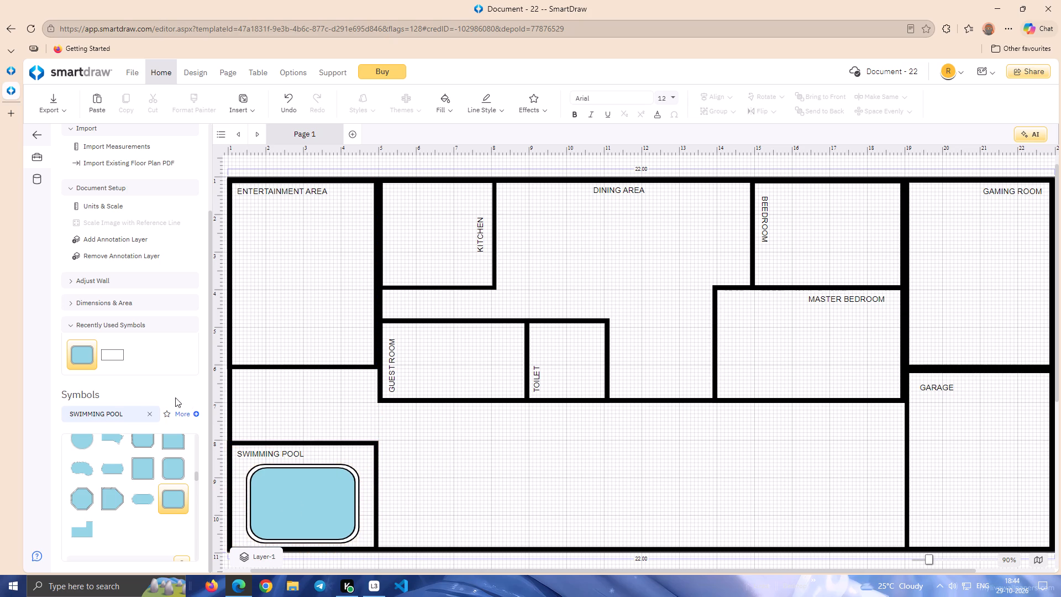
Search the symbol library for "ENTERTAINMENT" and insert the grey foosball table symbol in the upper-left room.
{"action": "left_click", "coordinate": [158, 418]}
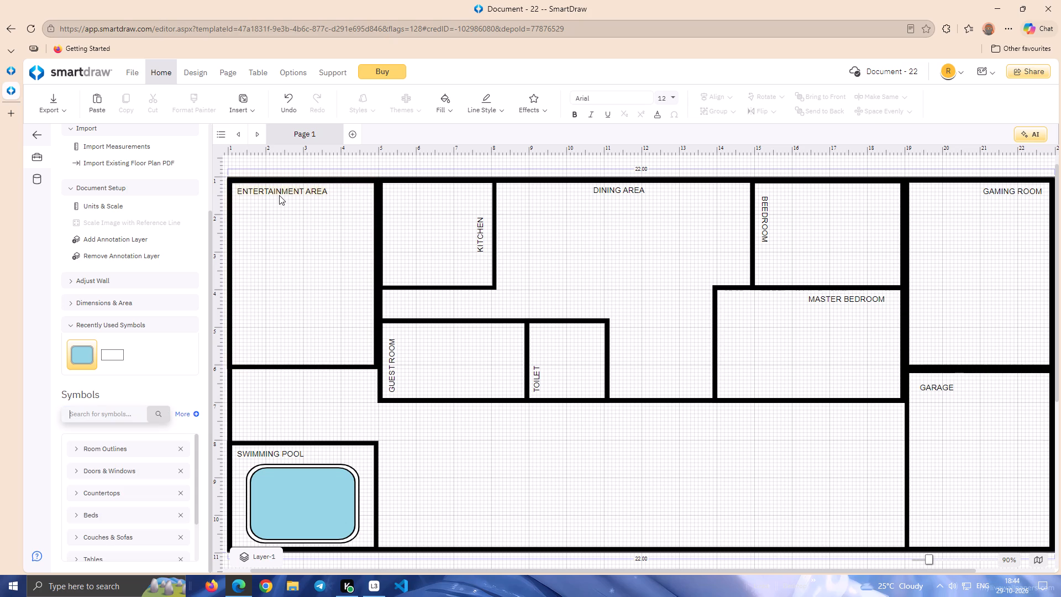
{"action": "triple_click", "coordinate": [274, 191]}
{"action": "left_click", "coordinate": [274, 191]}
{"action": "double_click", "coordinate": [274, 191]}
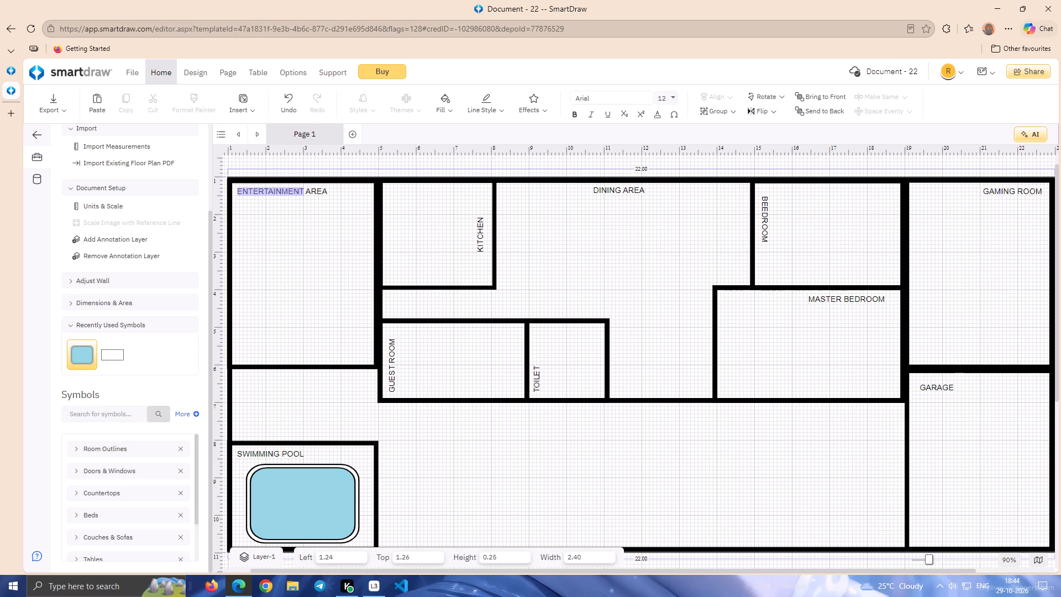
{"action": "right_click", "coordinate": [274, 191]}
{"action": "left_click", "coordinate": [287, 233]}
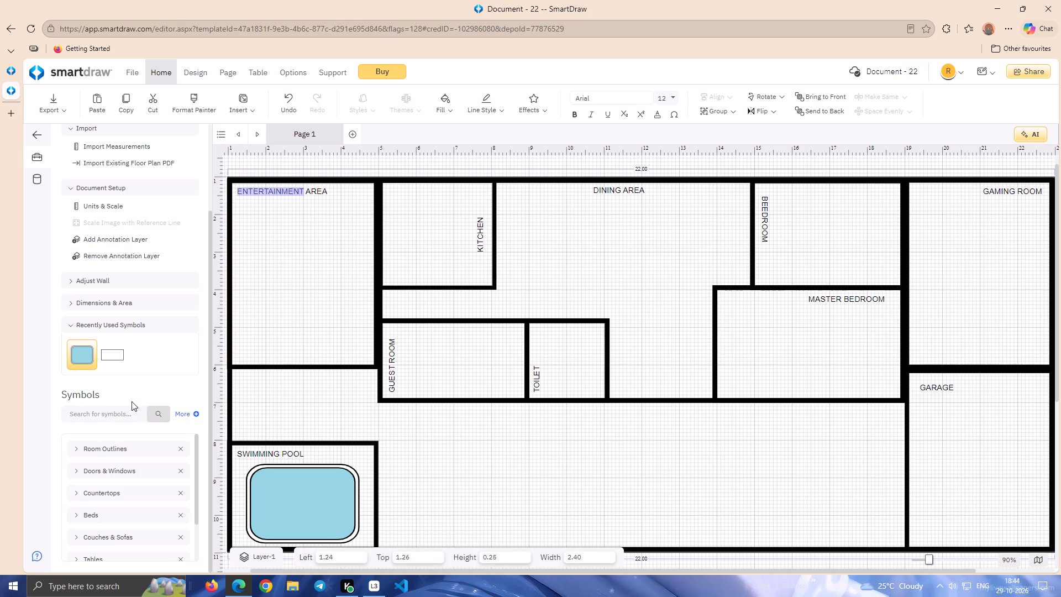
{"action": "left_click", "coordinate": [126, 412]}
{"action": "right_click", "coordinate": [126, 411]}
{"action": "left_click", "coordinate": [132, 444]}
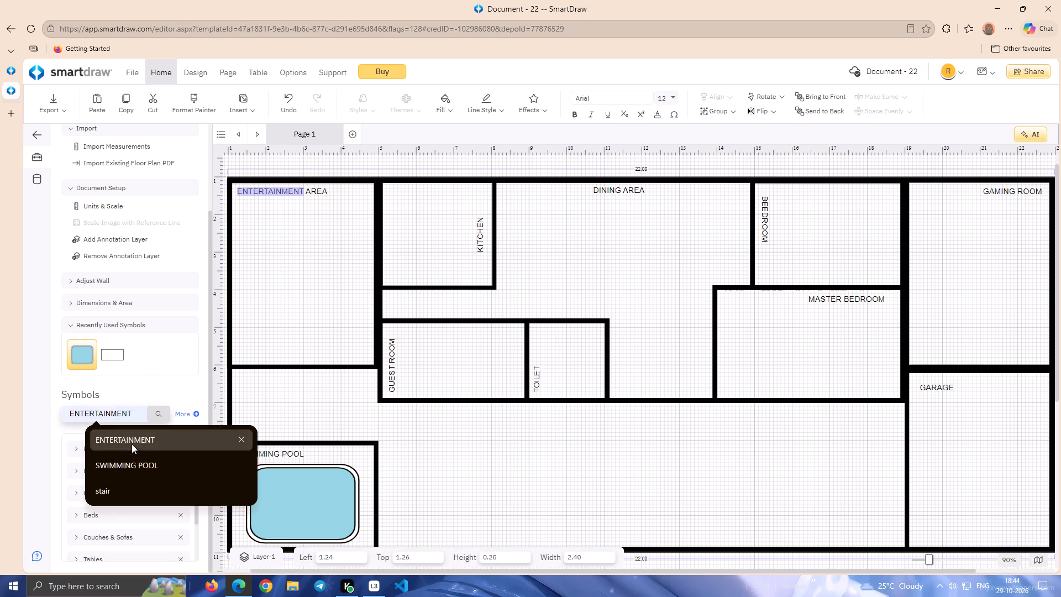
{"action": "left_click", "coordinate": [154, 418]}
{"action": "left_click", "coordinate": [281, 239]}
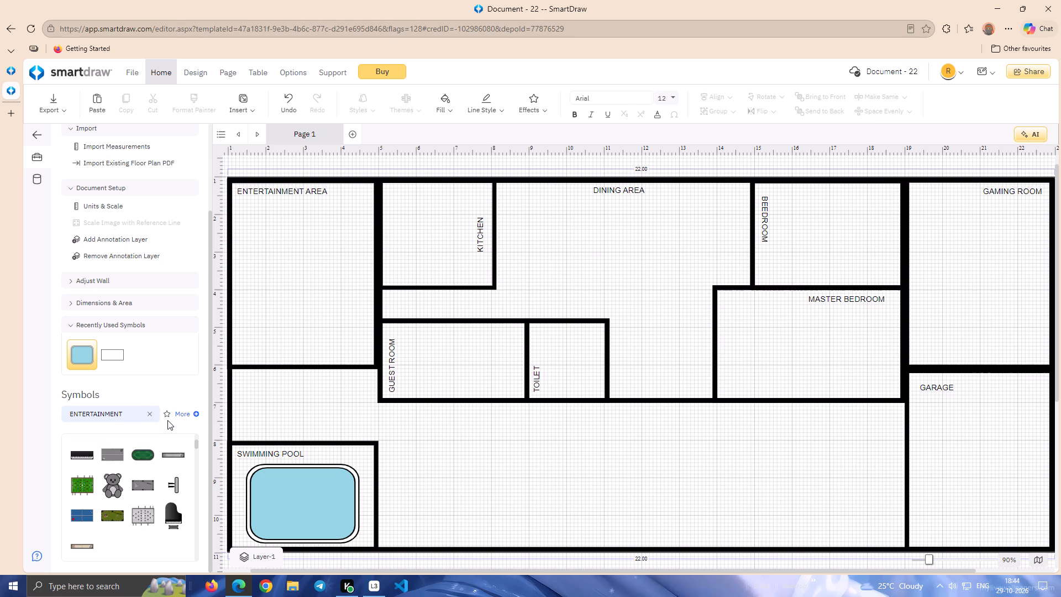
{"action": "double_click", "coordinate": [150, 514]}
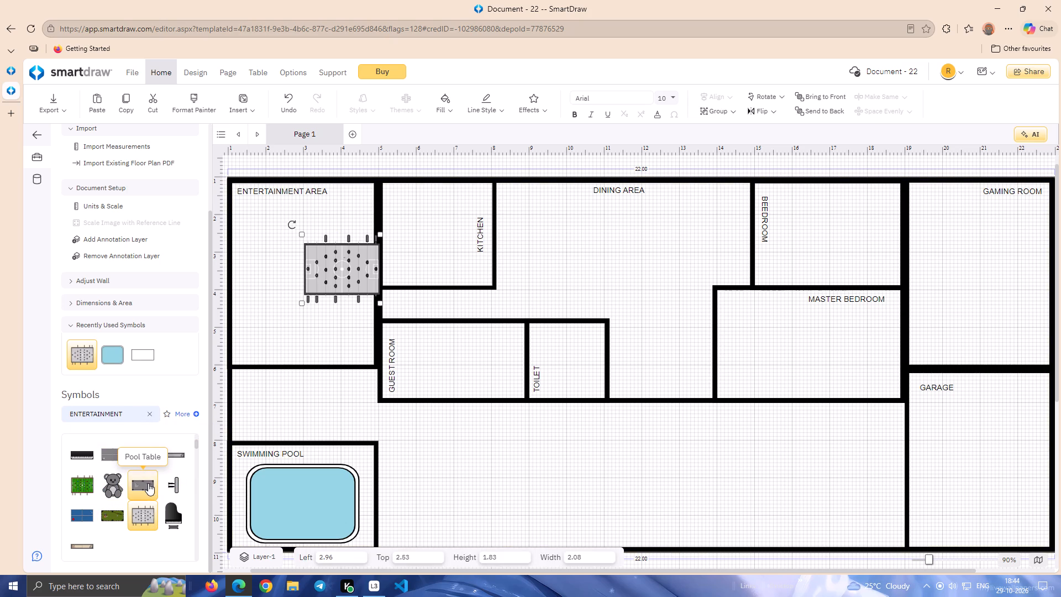
Insert the coloured pool table and the grey table tennis symbols from the entertainment results into the drawing.
{"action": "double_click", "coordinate": [100, 514]}
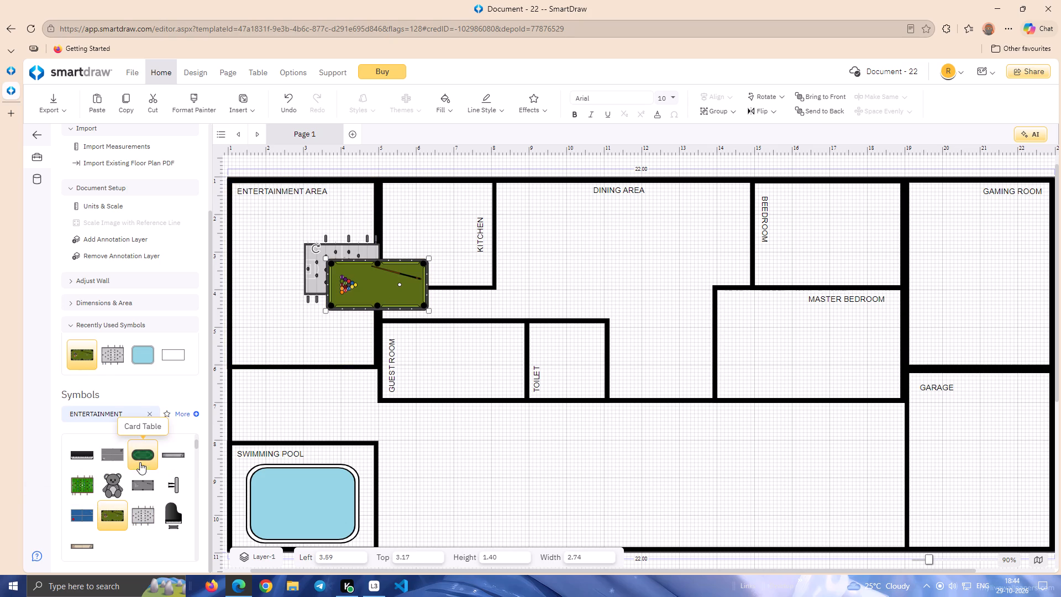
{"action": "double_click", "coordinate": [111, 460]}
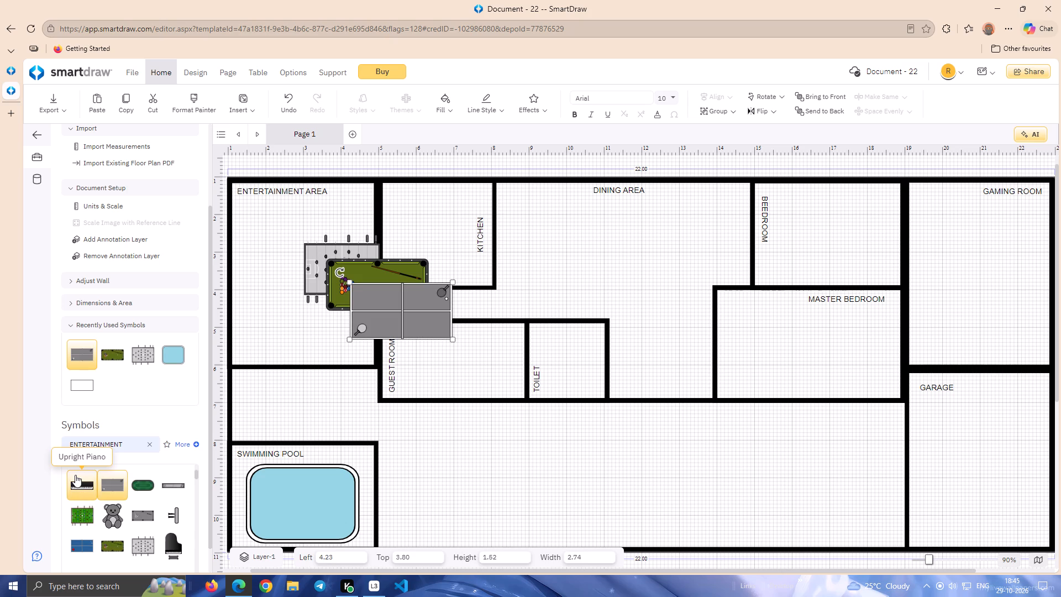
Move the foosball table directly below the "ENTERTAINMENT AREA" label and shrink it to about 1.47 wide by 1.29 high.
{"action": "left_click_drag", "start_coordinate": [314, 265], "coordinate": [248, 228]}
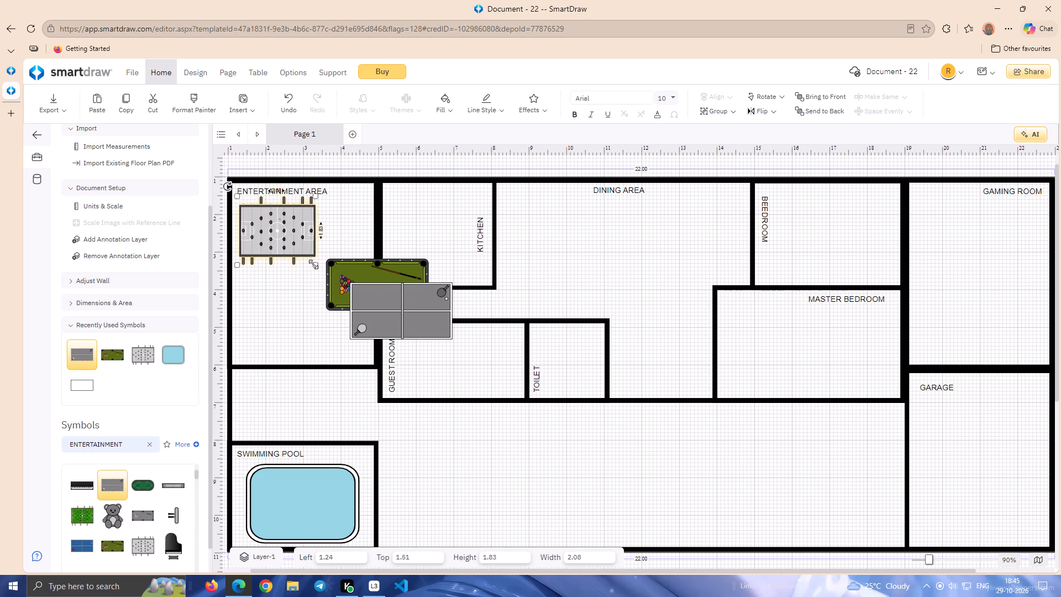
{"action": "left_click_drag", "start_coordinate": [313, 264], "coordinate": [296, 234]}
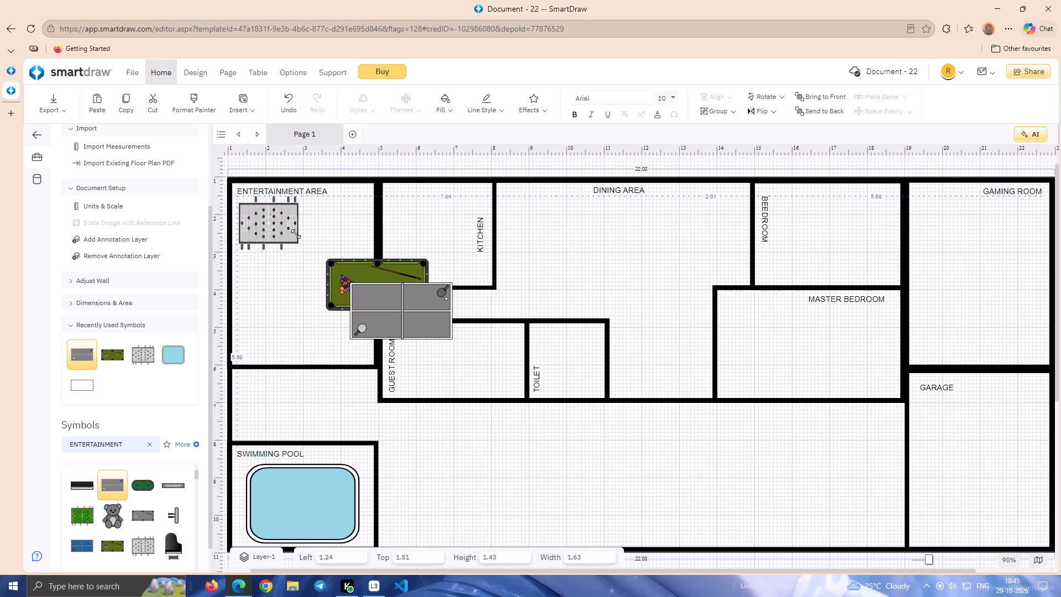
{"action": "left_click_drag", "start_coordinate": [296, 234], "coordinate": [292, 233]}
{"action": "left_click", "coordinate": [266, 223]}
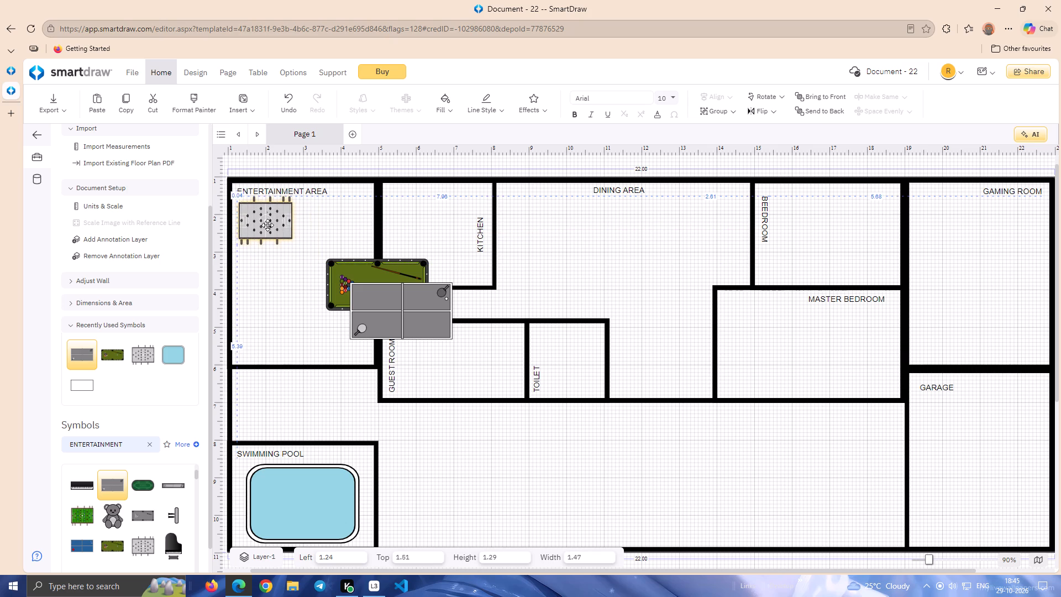
Shrink the pool table to about 1.94 by 0.99, turn it upright, and place it beside the entertainment area's right wall.
{"action": "left_click_drag", "start_coordinate": [372, 266], "coordinate": [290, 270]}
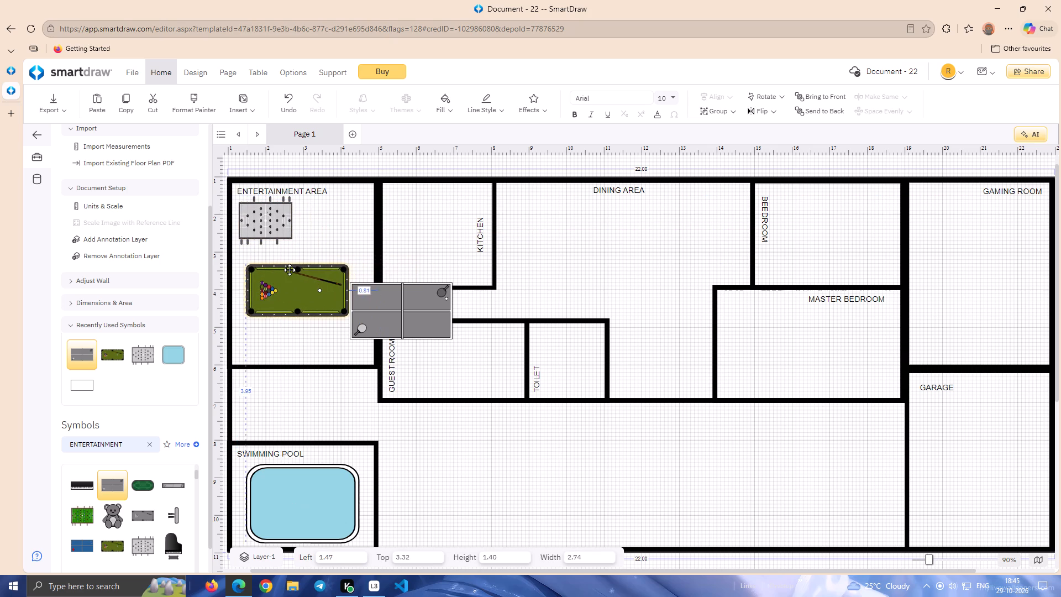
{"action": "left_click_drag", "start_coordinate": [290, 270], "coordinate": [288, 269]}
{"action": "left_click_drag", "start_coordinate": [344, 313], "coordinate": [308, 312]}
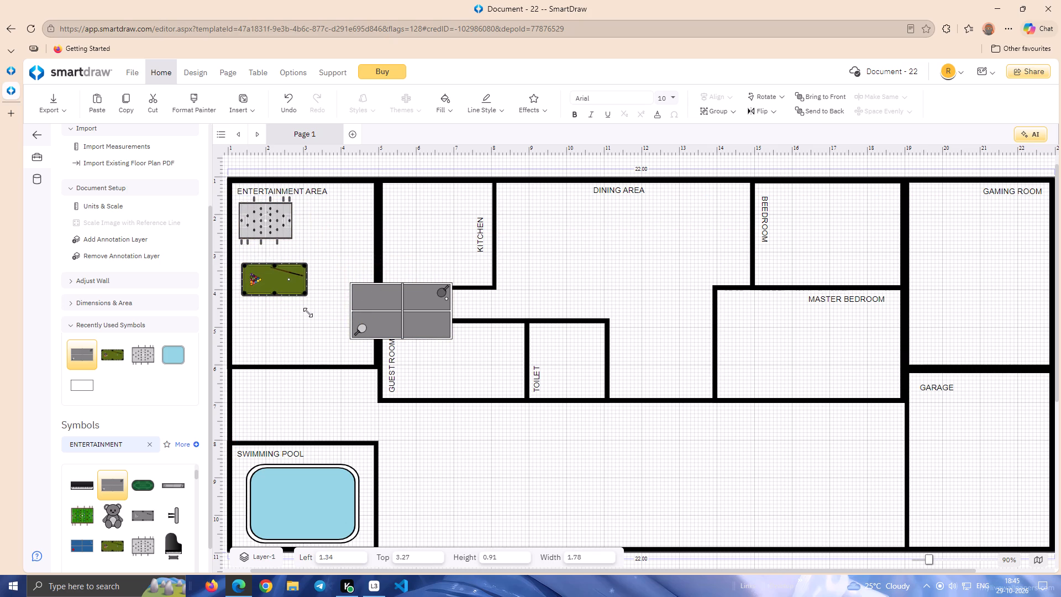
{"action": "left_click_drag", "start_coordinate": [308, 312], "coordinate": [314, 312]}
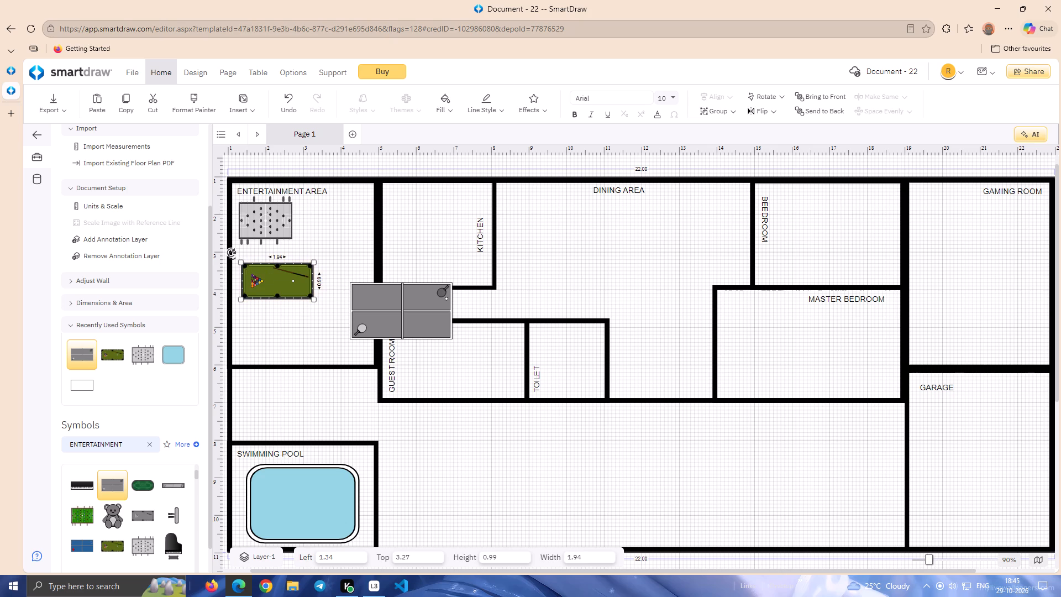
{"action": "left_click_drag", "start_coordinate": [232, 255], "coordinate": [293, 254]}
{"action": "left_click_drag", "start_coordinate": [286, 275], "coordinate": [358, 229]}
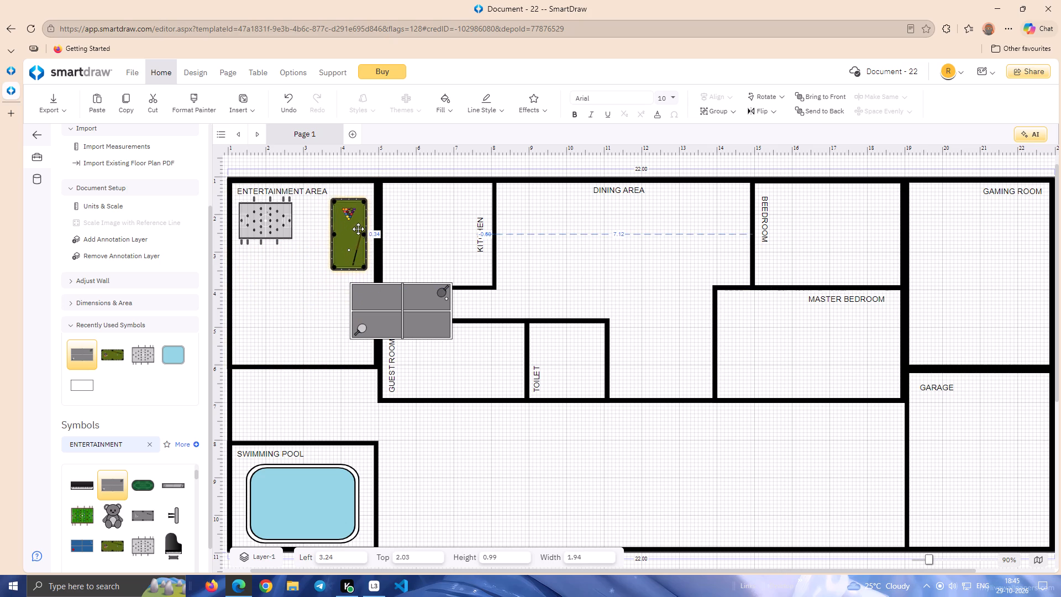
{"action": "left_click_drag", "start_coordinate": [358, 229], "coordinate": [351, 227]}
Shrink the table tennis table to about 2.22 by 1.23, turn it upright, and place it below the foosball table.
{"action": "left_click_drag", "start_coordinate": [384, 300], "coordinate": [292, 313]}
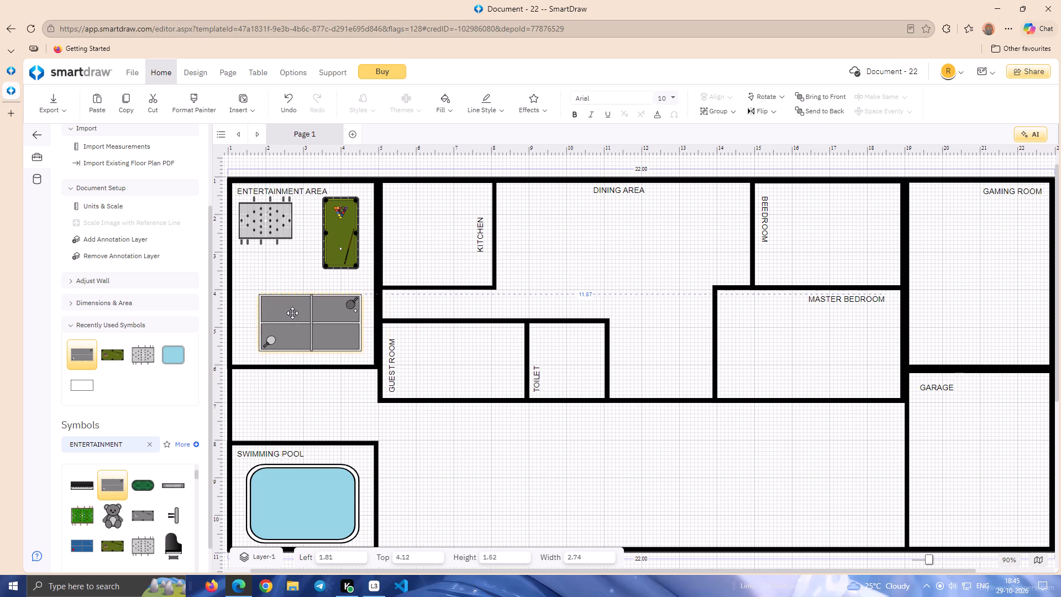
{"action": "left_click_drag", "start_coordinate": [292, 313], "coordinate": [285, 312]}
{"action": "left_click_drag", "start_coordinate": [352, 294], "coordinate": [330, 306]}
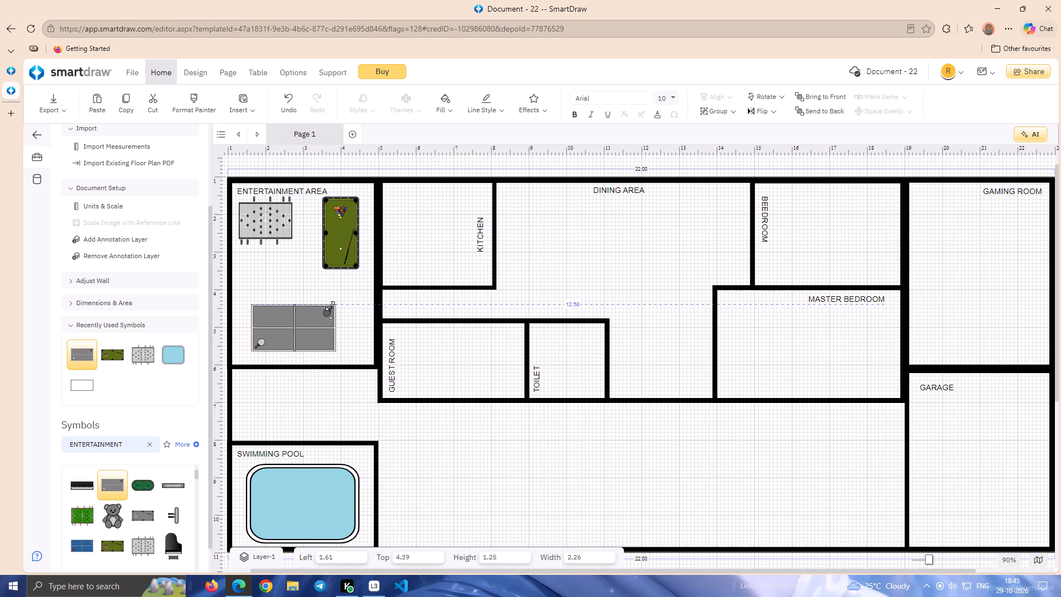
{"action": "left_click_drag", "start_coordinate": [330, 306], "coordinate": [335, 304]}
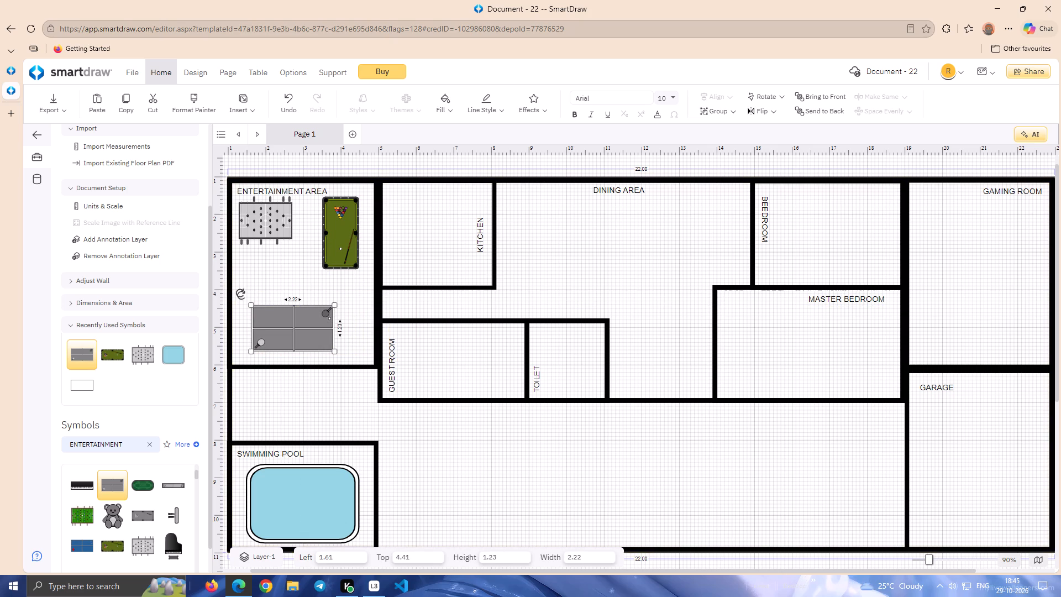
{"action": "left_click_drag", "start_coordinate": [240, 293], "coordinate": [307, 303]}
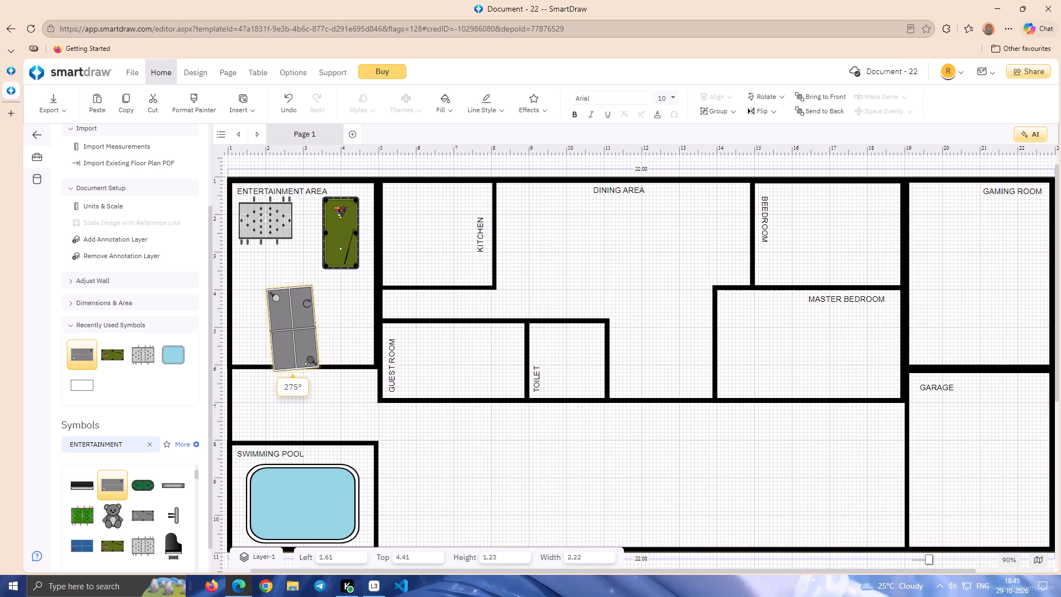
{"action": "left_click_drag", "start_coordinate": [307, 303], "coordinate": [312, 300]}
{"action": "left_click_drag", "start_coordinate": [293, 310], "coordinate": [286, 303]}
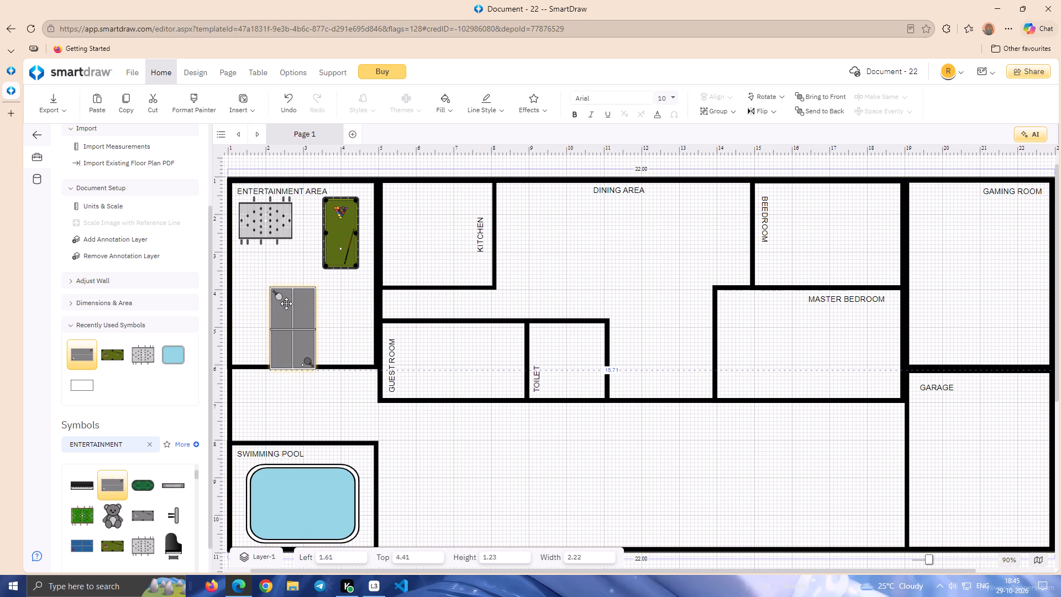
{"action": "left_click_drag", "start_coordinate": [286, 303], "coordinate": [267, 289]}
{"action": "left_click", "coordinate": [337, 296]}
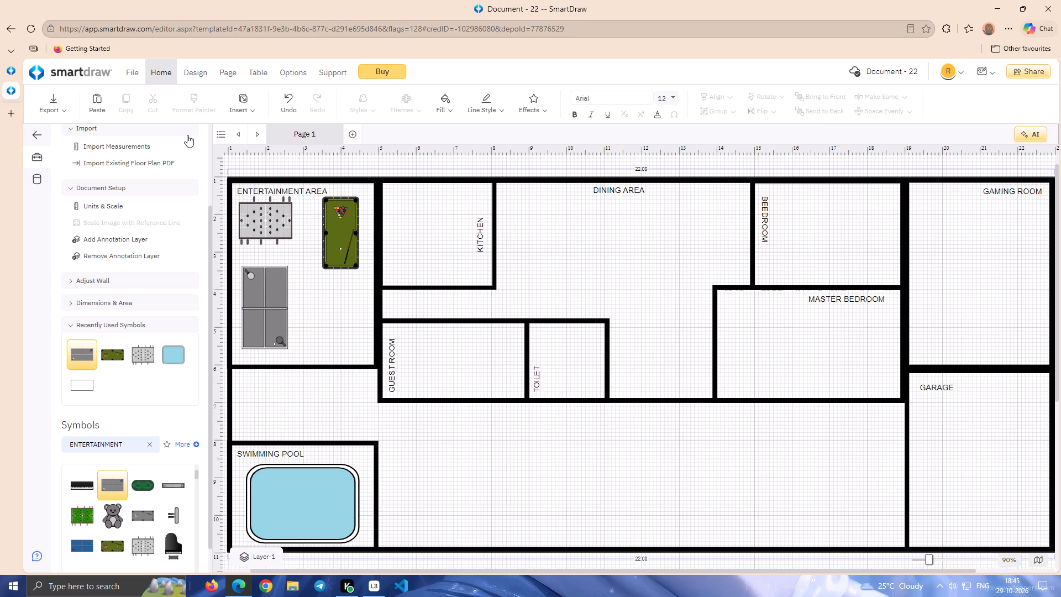
Draw a horizontal line about 2.52 long from the entertainment area's left wall, across the top of the table tennis table.
{"action": "left_click_drag", "start_coordinate": [209, 304], "coordinate": [230, 144]}
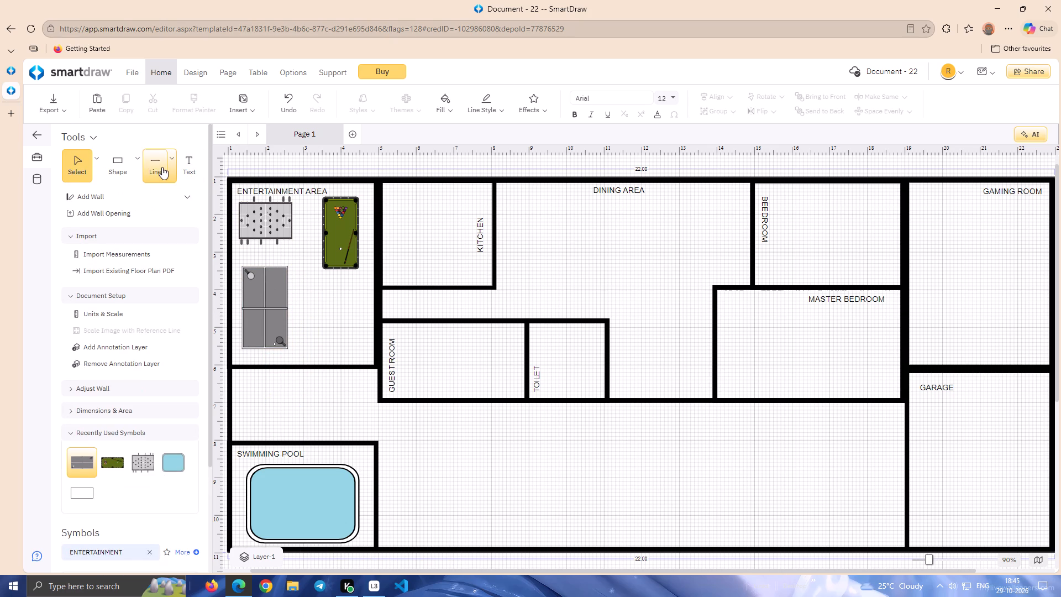
{"action": "left_click", "coordinate": [161, 166]}
{"action": "left_click", "coordinate": [172, 160]}
{"action": "left_click", "coordinate": [196, 206]}
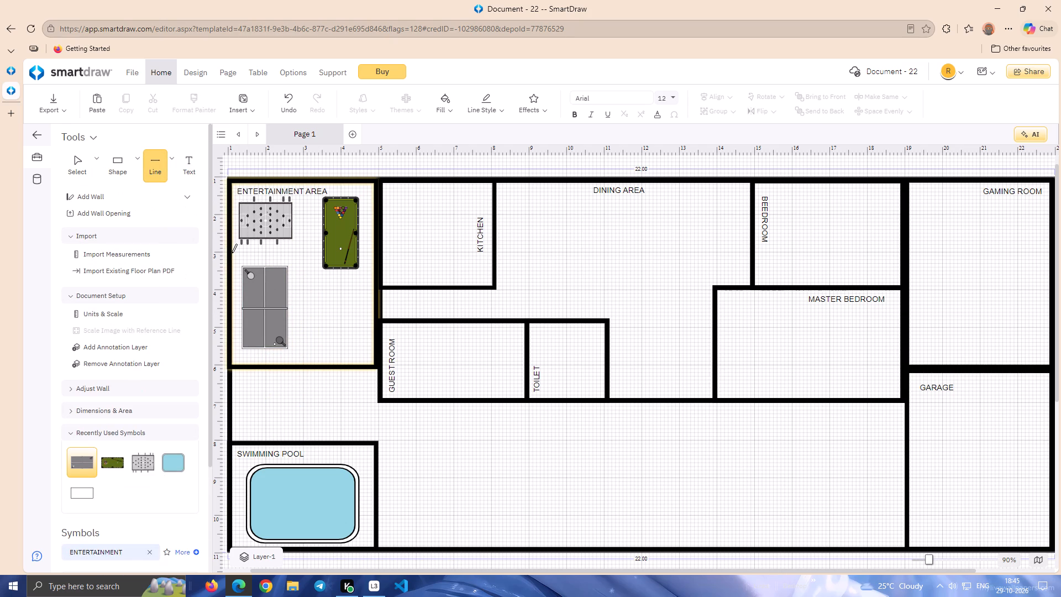
{"action": "left_click_drag", "start_coordinate": [228, 256], "coordinate": [279, 256]}
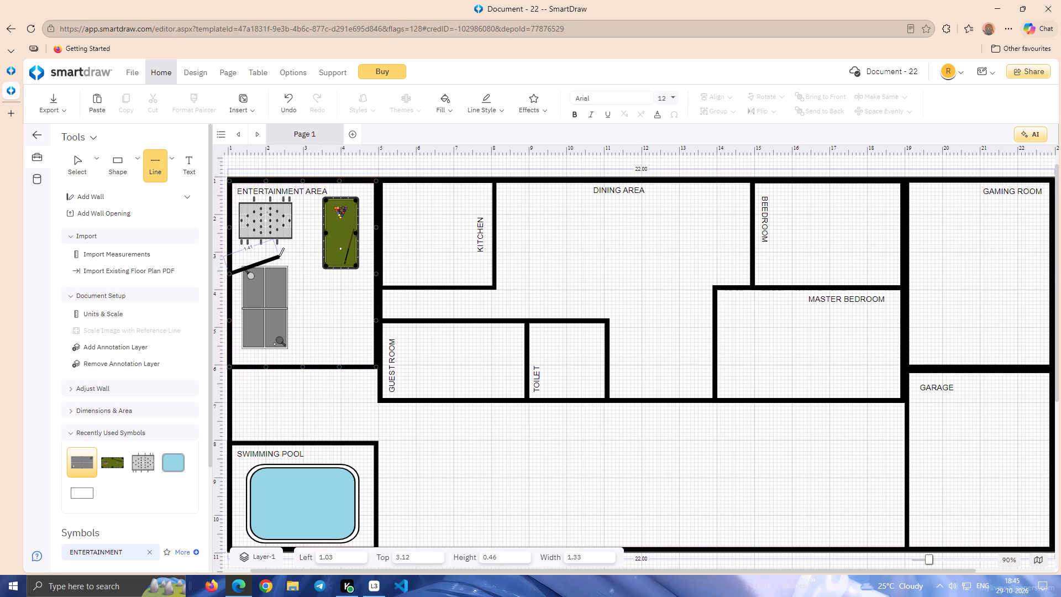
{"action": "left_click_drag", "start_coordinate": [279, 256], "coordinate": [324, 275]}
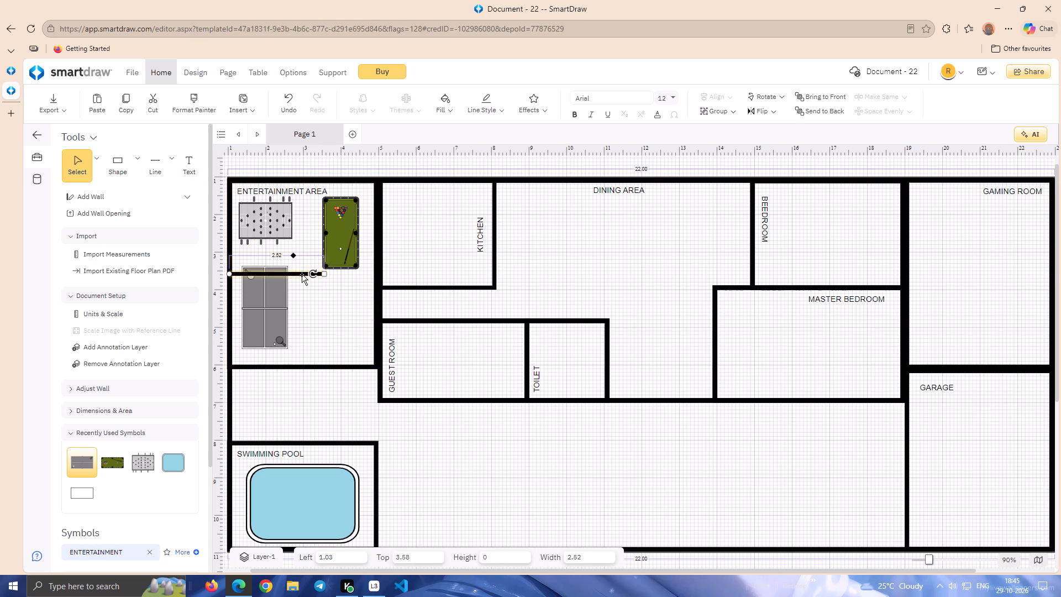
Move the line up between the foosball and table tennis tables, to about 1.02 from the left and 3.01 from the top.
{"action": "key", "text": "Up"}
{"action": "key", "text": "Up"}
{"action": "key", "text": "Up"}
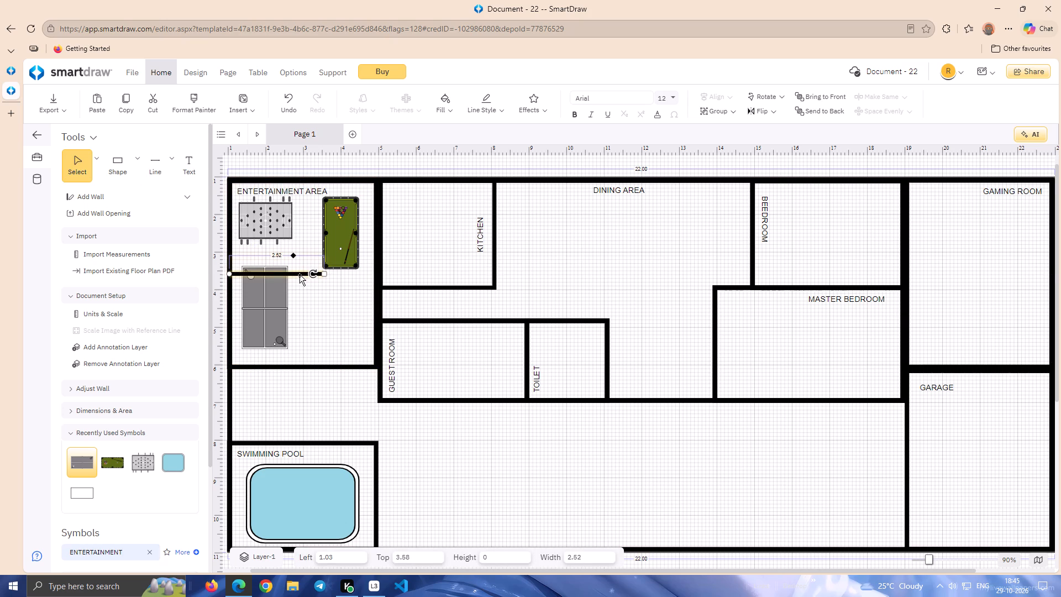
{"action": "left_click", "coordinate": [298, 273]}
{"action": "key", "text": "Up"}
{"action": "key", "text": "Up"}
{"action": "left_click_drag", "start_coordinate": [298, 273], "coordinate": [297, 265]}
{"action": "left_click_drag", "start_coordinate": [297, 274], "coordinate": [296, 255]}
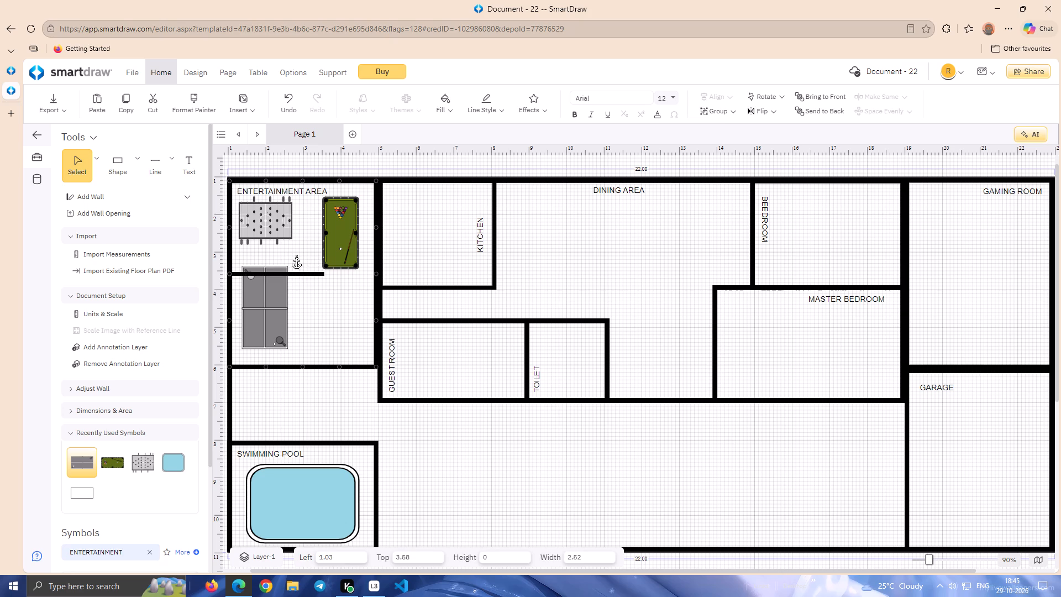
{"action": "left_click_drag", "start_coordinate": [296, 255], "coordinate": [292, 253]}
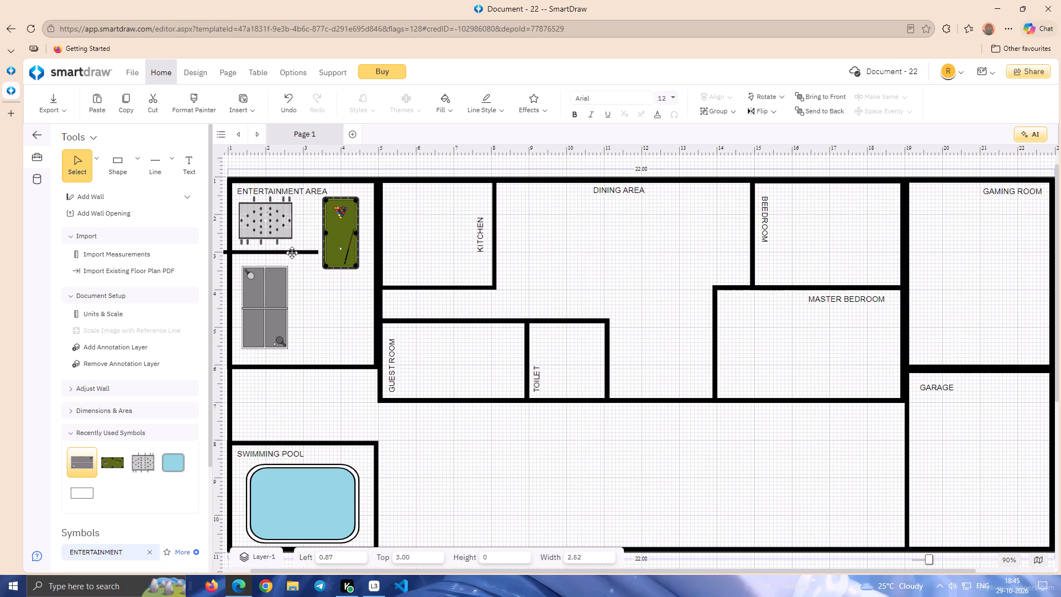
{"action": "left_click_drag", "start_coordinate": [292, 253], "coordinate": [292, 253]}
{"action": "key", "text": "Up"}
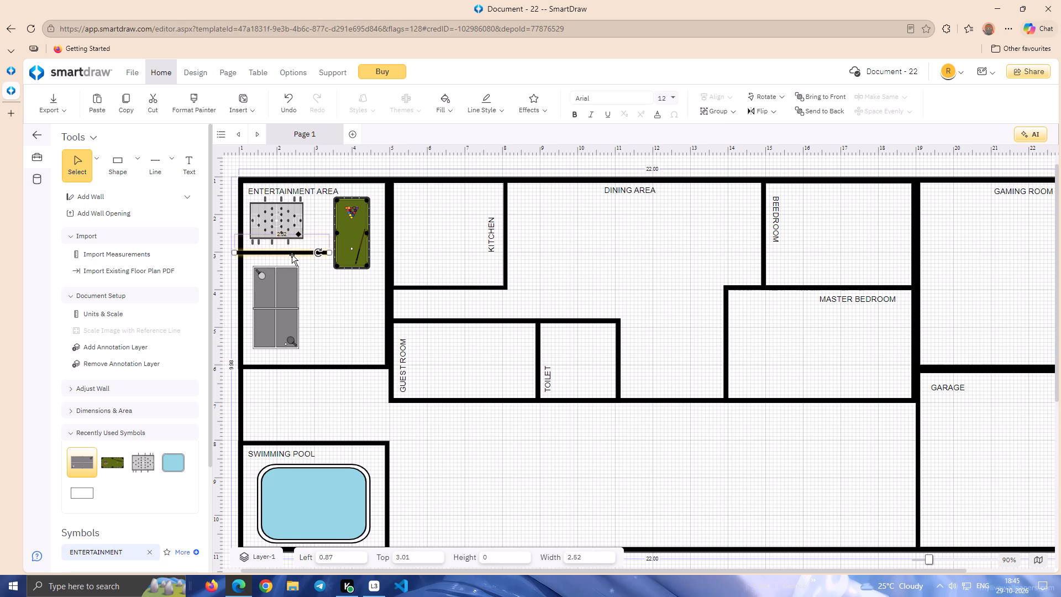
{"action": "key", "text": "Right"}
{"action": "key", "text": "Right"}
{"action": "key", "text": "Right"}
{"action": "key", "text": "Right"}
{"action": "key", "text": "Right"}
{"action": "key", "text": "Right"}
{"action": "key", "text": "Right"}
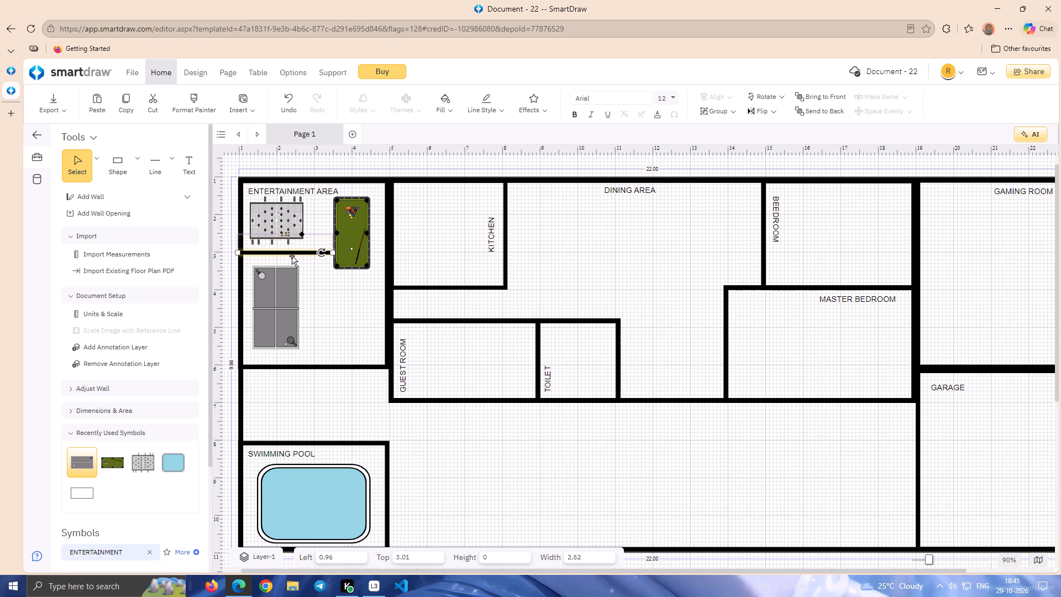
{"action": "key", "text": "Right"}
{"action": "key", "text": "Right"}
{"action": "key", "text": "Right"}
{"action": "key", "text": "Right"}
{"action": "key", "text": "Right"}
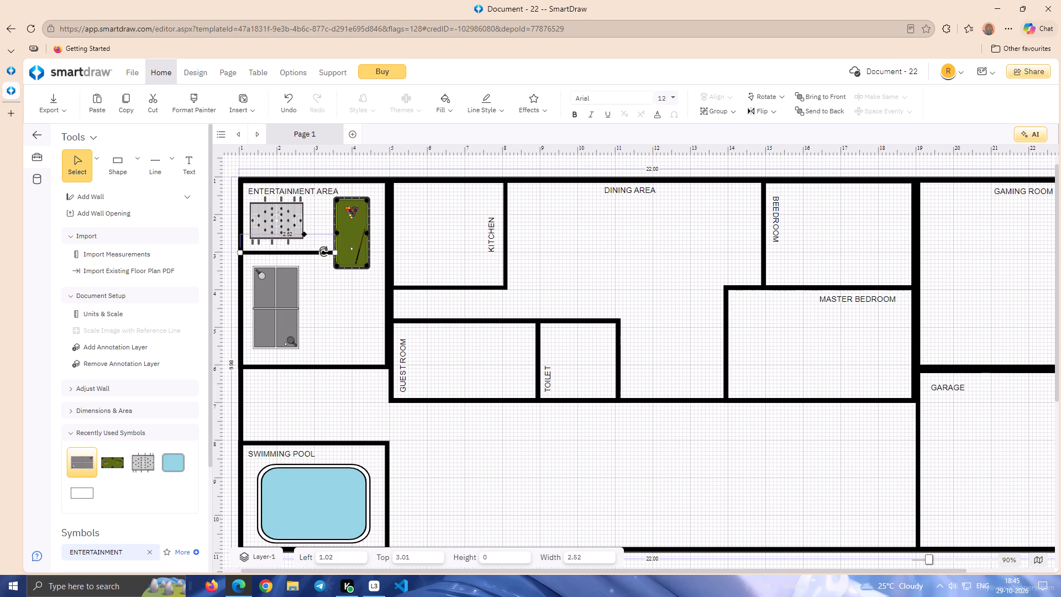
Apply a thinner line thickness to the horizontal line below the foosball table.
{"action": "left_click", "coordinate": [490, 90]}
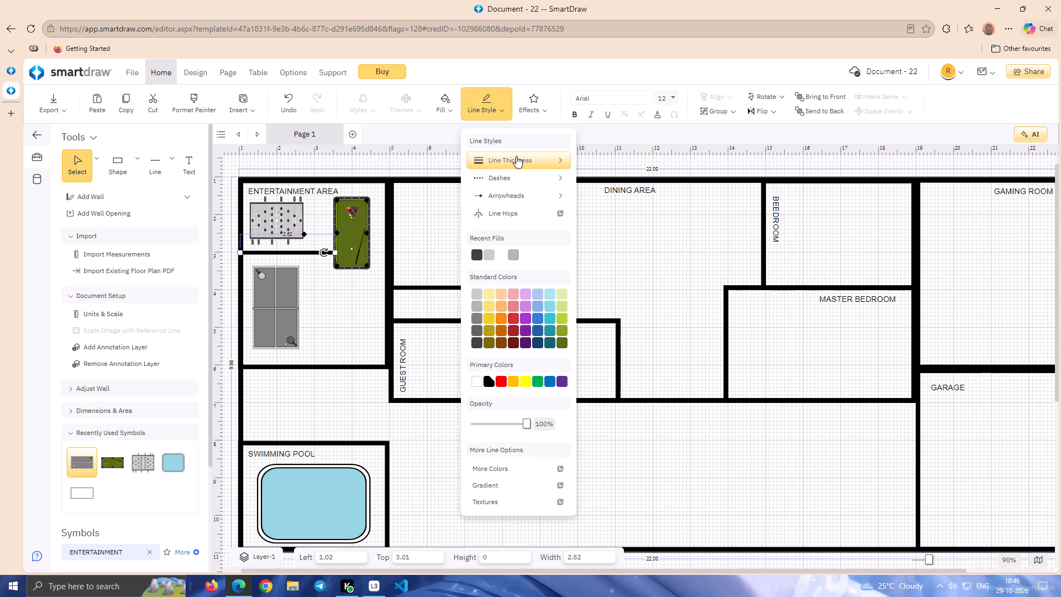
{"action": "left_click", "coordinate": [516, 156]}
{"action": "left_click", "coordinate": [627, 230]}
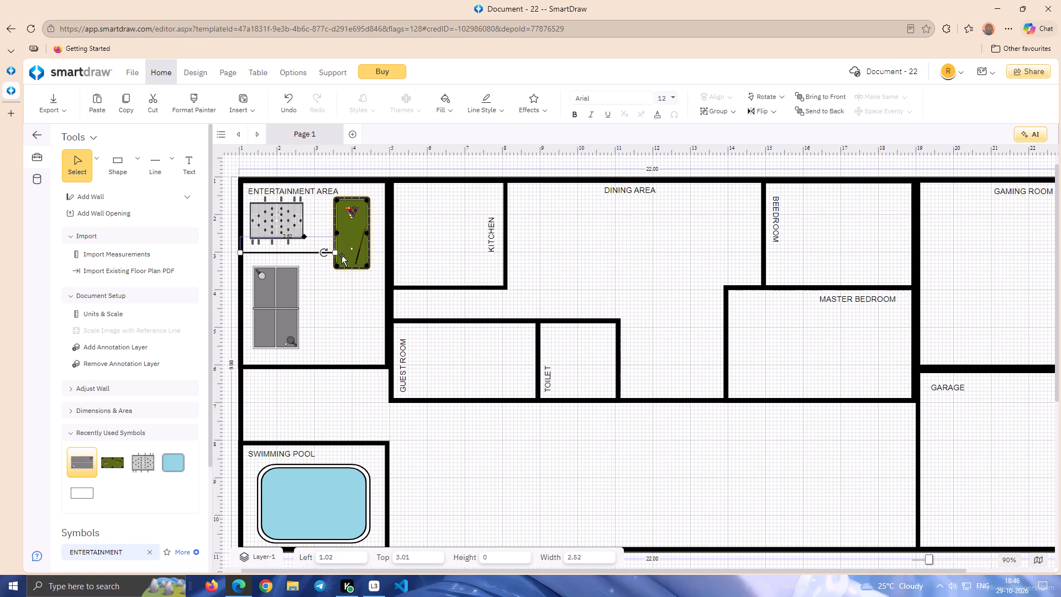
Shorten the horizontal line from its right end to about 1.98 and bring its dimension closer to the line.
{"action": "left_click_drag", "start_coordinate": [334, 253], "coordinate": [328, 253]}
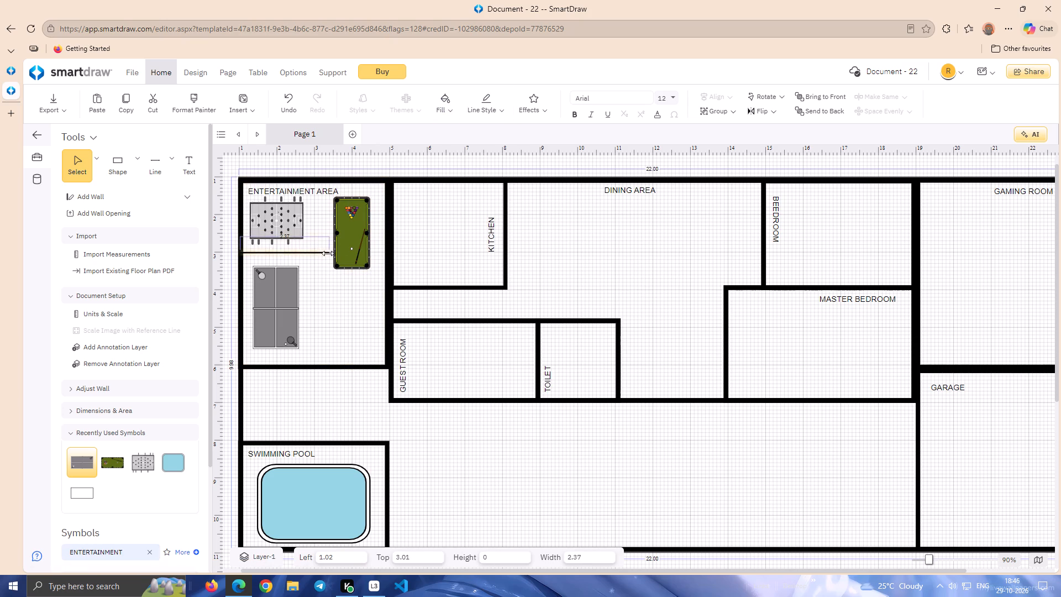
{"action": "left_click_drag", "start_coordinate": [328, 253], "coordinate": [315, 253]}
{"action": "left_click_drag", "start_coordinate": [293, 237], "coordinate": [292, 248]}
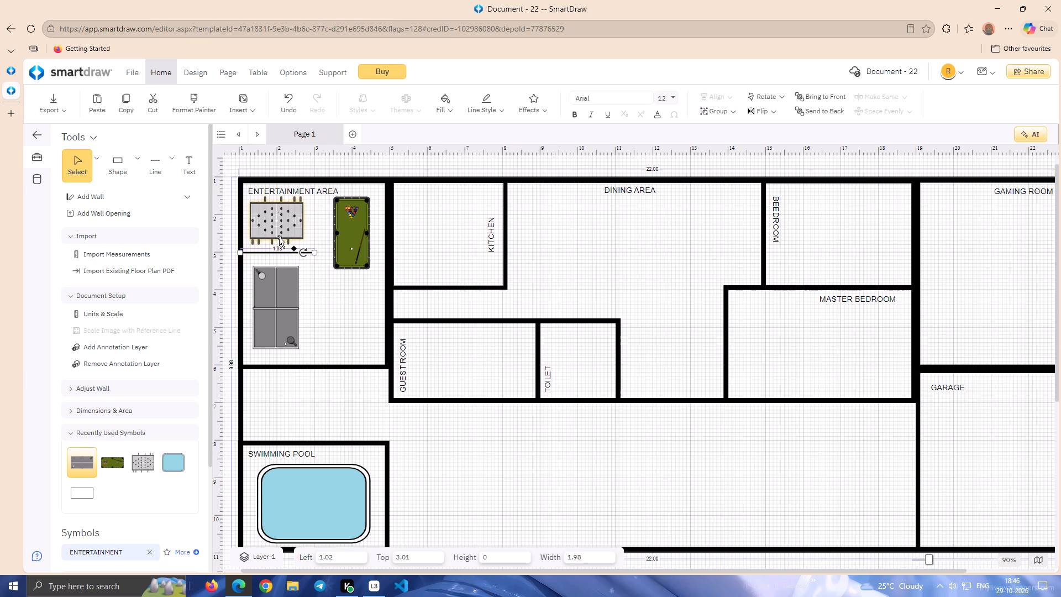
Draw a vertical line about 1.88 long from the horizontal line's right end up to the top wall, between the foosball and pool tables.
{"action": "left_click", "coordinate": [145, 175]}
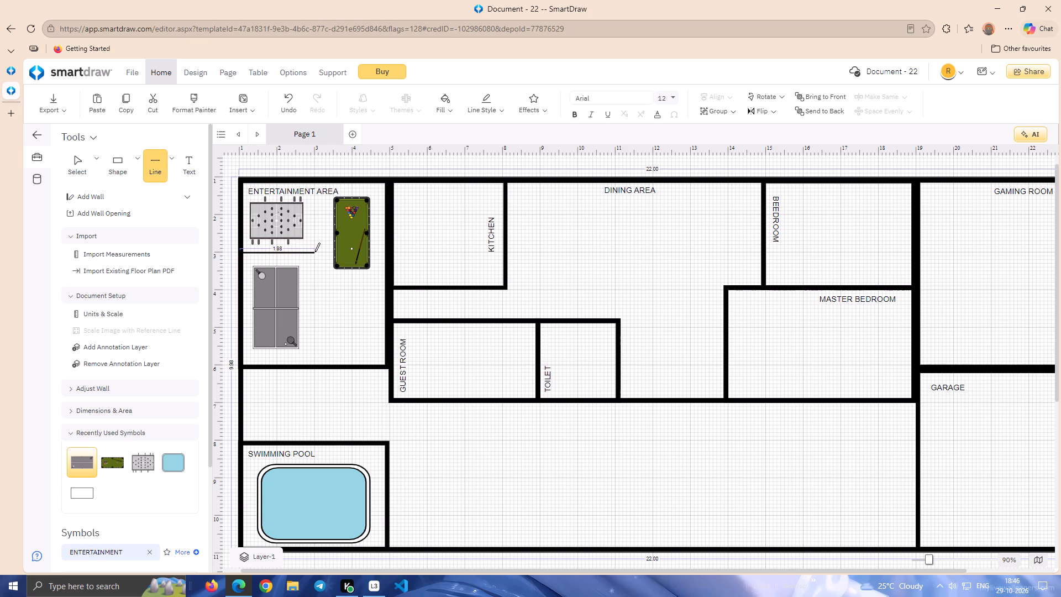
{"action": "left_click_drag", "start_coordinate": [315, 252], "coordinate": [319, 184]}
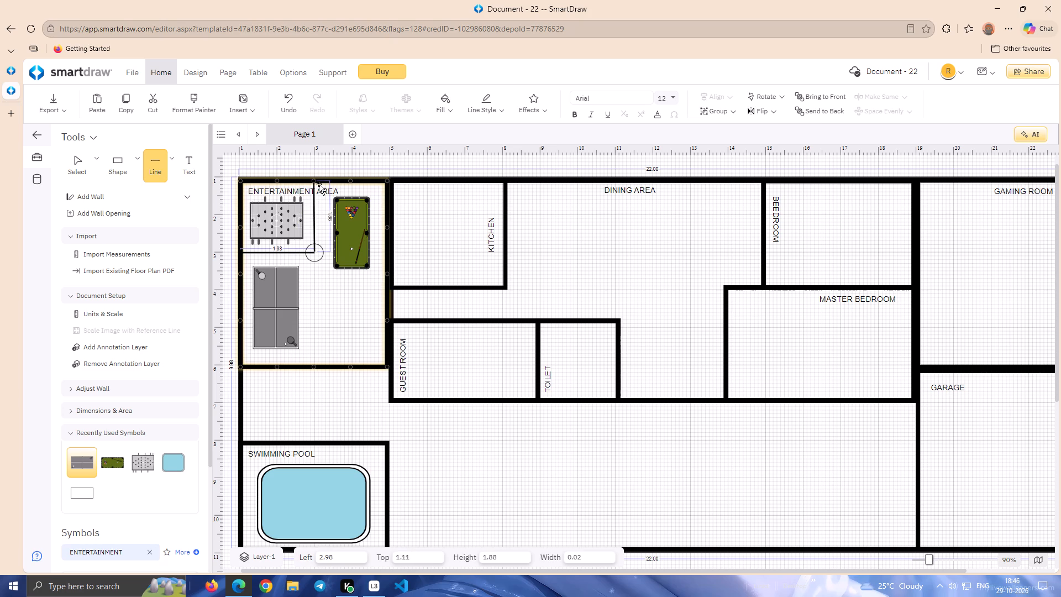
{"action": "left_click_drag", "start_coordinate": [319, 184], "coordinate": [322, 187]}
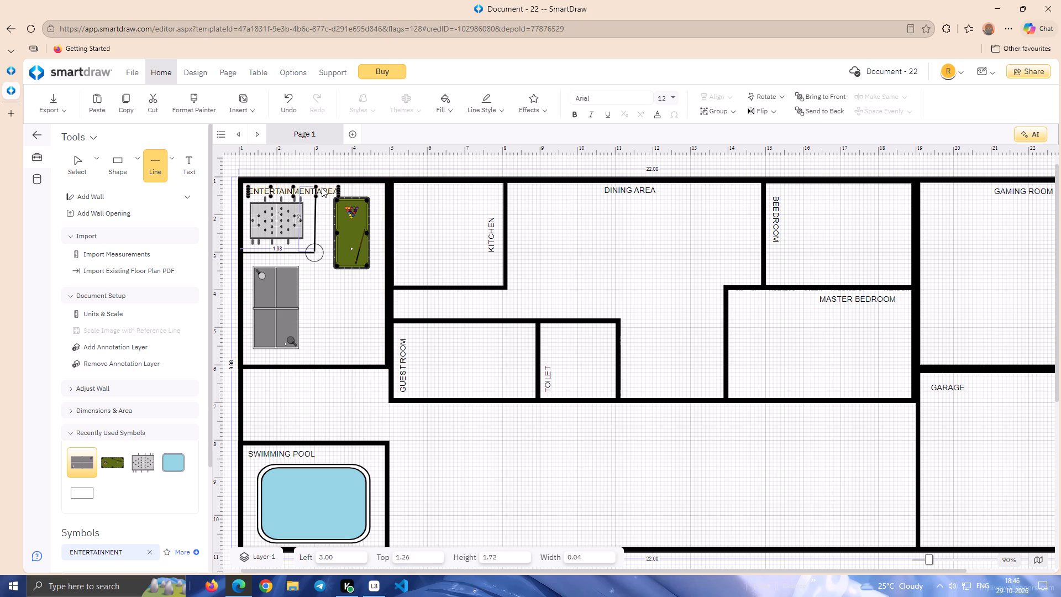
{"action": "left_click_drag", "start_coordinate": [322, 187], "coordinate": [323, 184]}
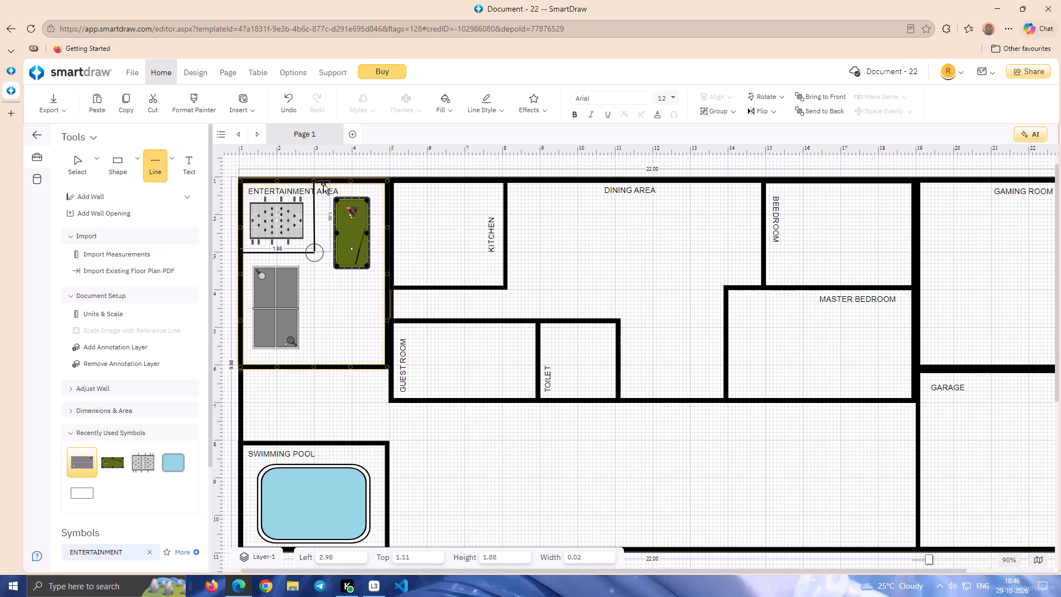
{"action": "left_click_drag", "start_coordinate": [323, 184], "coordinate": [325, 185]}
{"action": "left_click", "coordinate": [328, 286]}
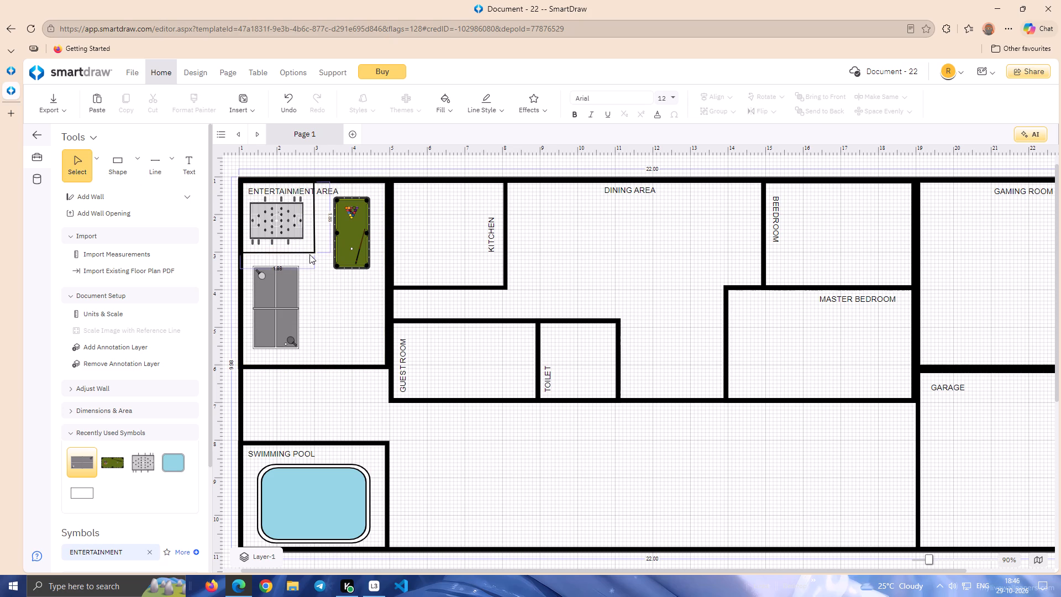
Bring the vertical and horizontal dimensions of the foosball table's partition closer to their lines.
{"action": "left_click", "coordinate": [310, 252]}
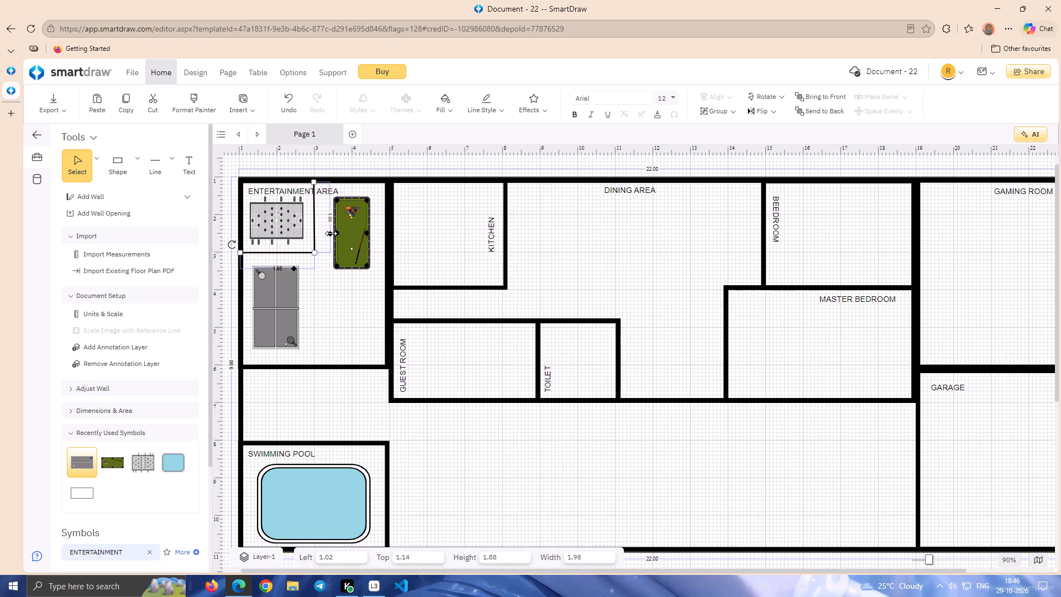
{"action": "left_click_drag", "start_coordinate": [331, 233], "coordinate": [321, 234]}
{"action": "left_click_drag", "start_coordinate": [292, 268], "coordinate": [295, 258]}
{"action": "left_click", "coordinate": [297, 285]}
{"action": "left_click", "coordinate": [322, 282]}
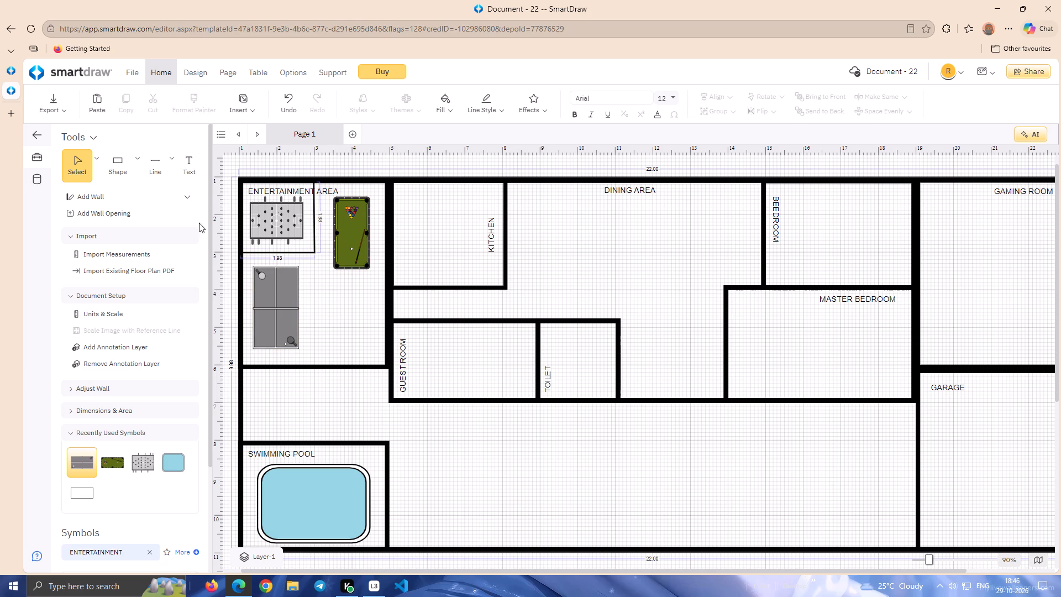
Draw a vertical line about 3.04 long from the partition corner to the entertainment area's bottom wall, with its dimension close to the line.
{"action": "left_click", "coordinate": [159, 173]}
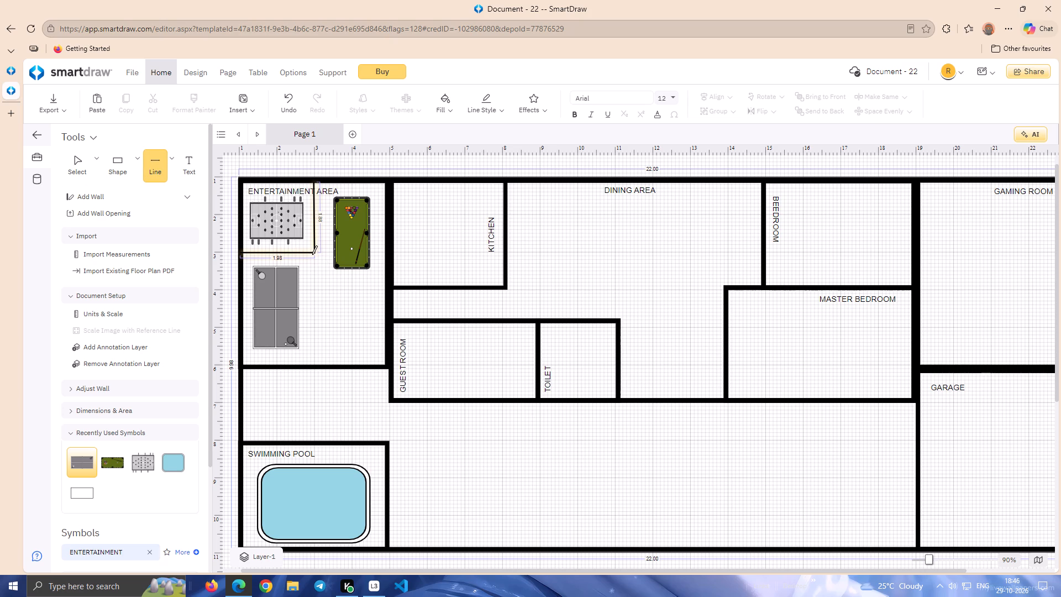
{"action": "left_click_drag", "start_coordinate": [313, 253], "coordinate": [310, 347]}
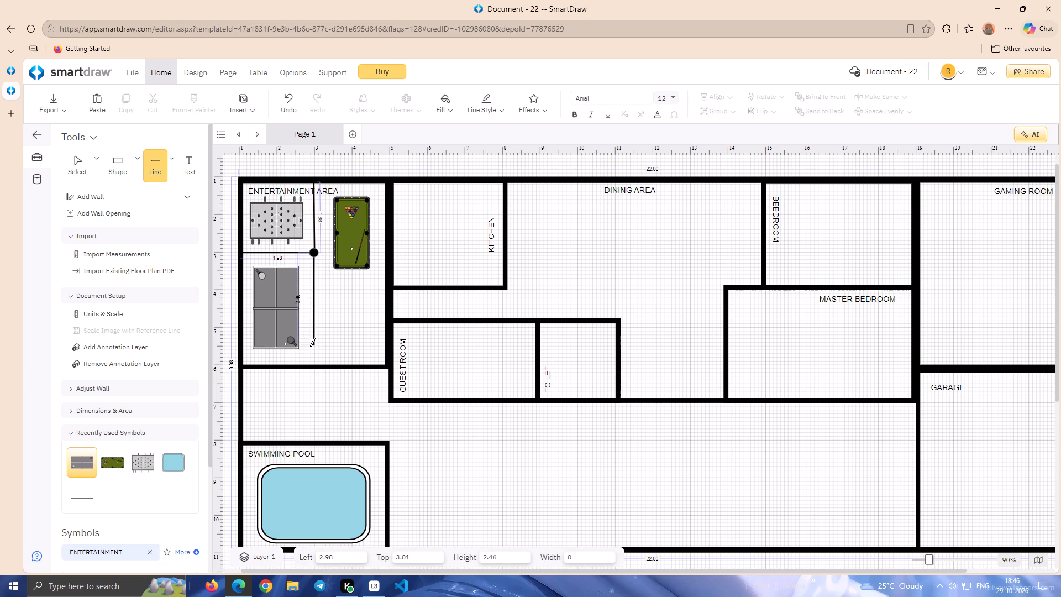
{"action": "left_click_drag", "start_coordinate": [310, 347], "coordinate": [310, 362]}
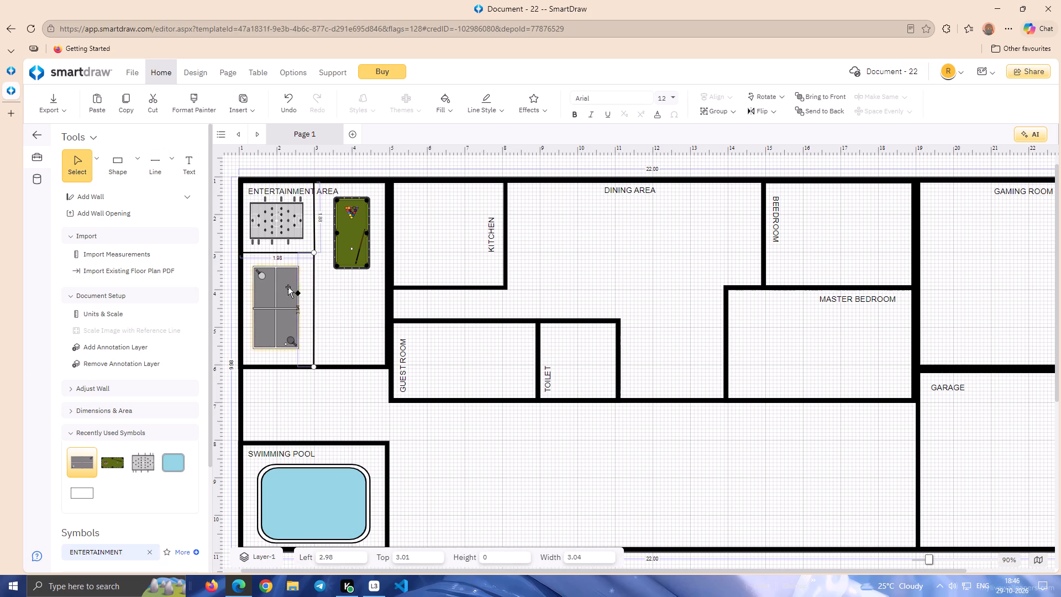
{"action": "left_click_drag", "start_coordinate": [300, 294], "coordinate": [307, 295]}
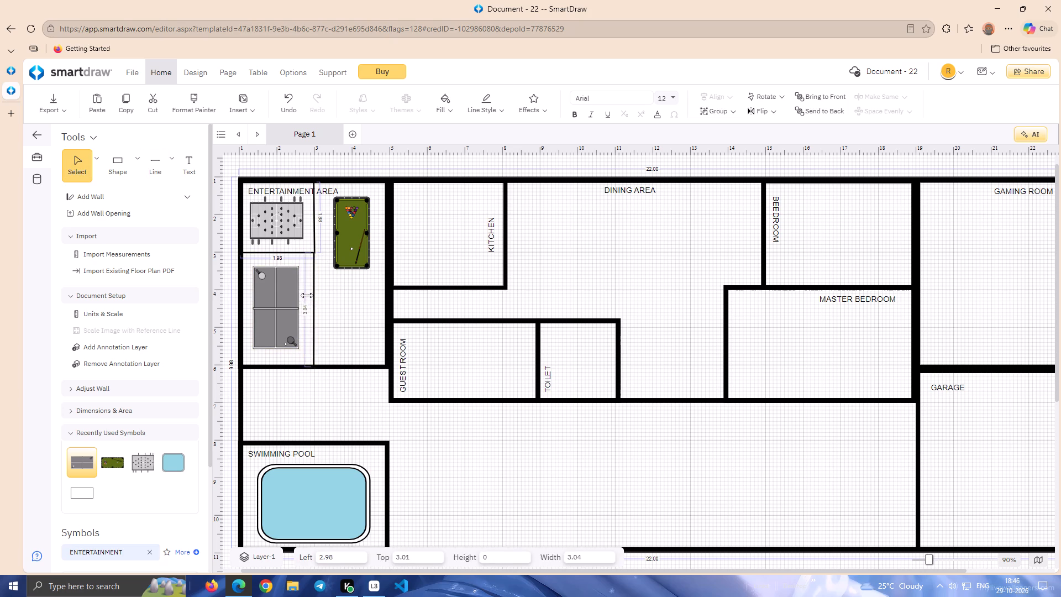
{"action": "left_click_drag", "start_coordinate": [307, 295], "coordinate": [308, 297]}
{"action": "left_click", "coordinate": [344, 297]}
Draw a line about 2.06 long below the pool table, from the vertical partition to the entertainment area's right wall.
{"action": "left_click", "coordinate": [154, 170]}
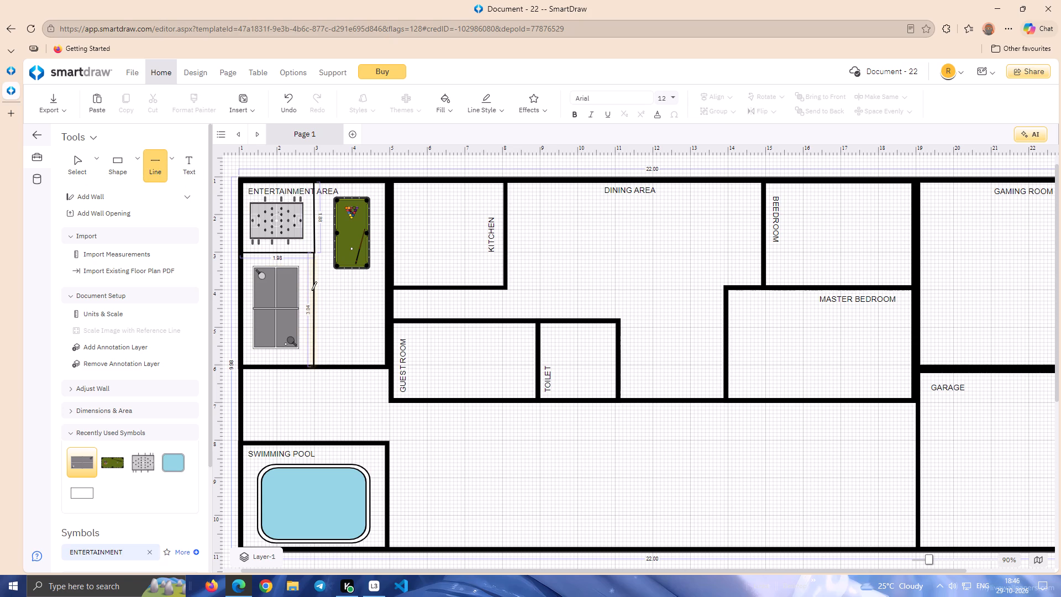
{"action": "left_click_drag", "start_coordinate": [313, 290], "coordinate": [380, 291]}
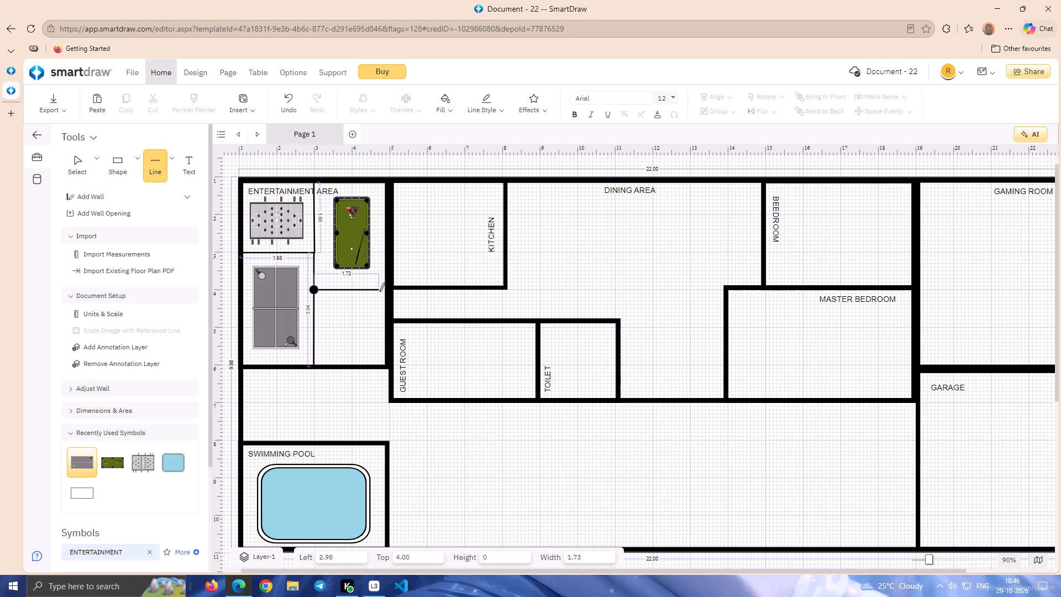
{"action": "left_click_drag", "start_coordinate": [380, 291], "coordinate": [397, 289]}
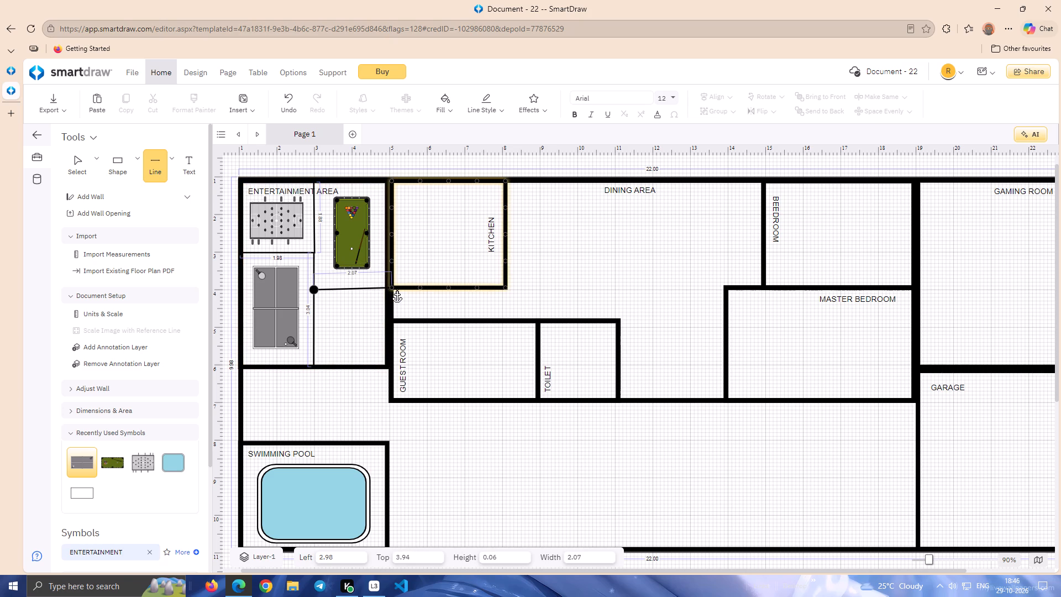
{"action": "left_click_drag", "start_coordinate": [397, 289], "coordinate": [391, 287]}
{"action": "left_click_drag", "start_coordinate": [391, 287], "coordinate": [392, 296]}
{"action": "left_click", "coordinate": [337, 305]}
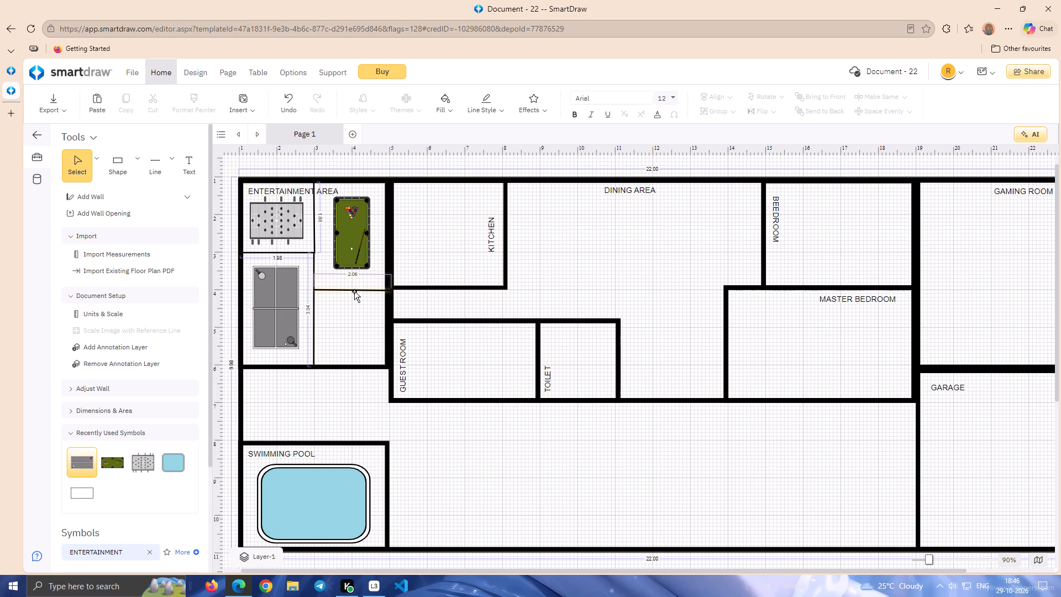
Adjust both ends of the line below the pool table so it runs level, about 3.94 from the top and 2.07 long.
{"action": "left_click", "coordinate": [354, 291]}
{"action": "left_click_drag", "start_coordinate": [393, 291], "coordinate": [393, 290]}
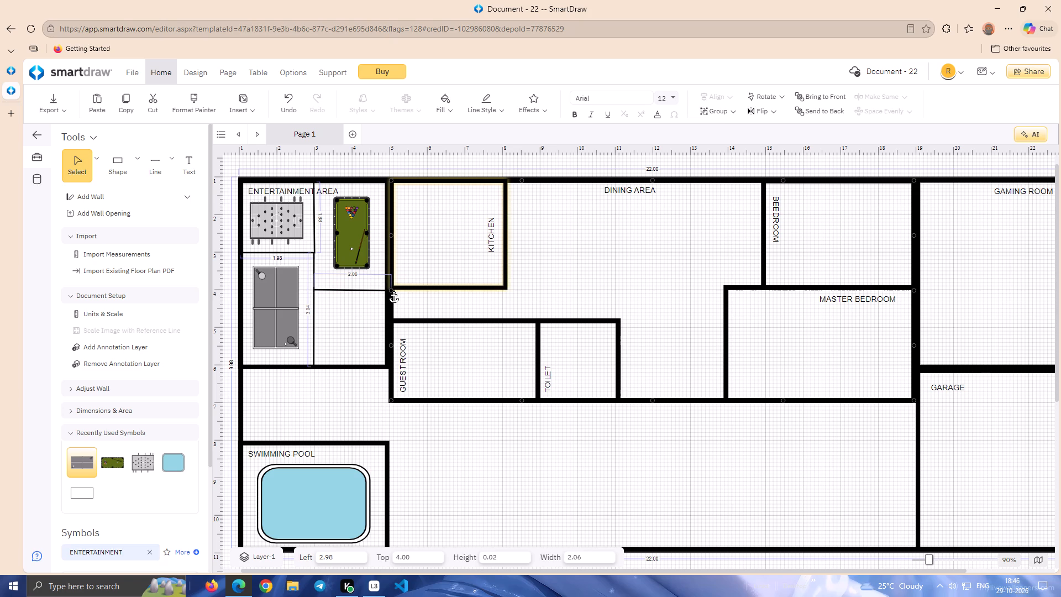
{"action": "left_click_drag", "start_coordinate": [393, 290], "coordinate": [401, 286]}
{"action": "left_click", "coordinate": [361, 307]}
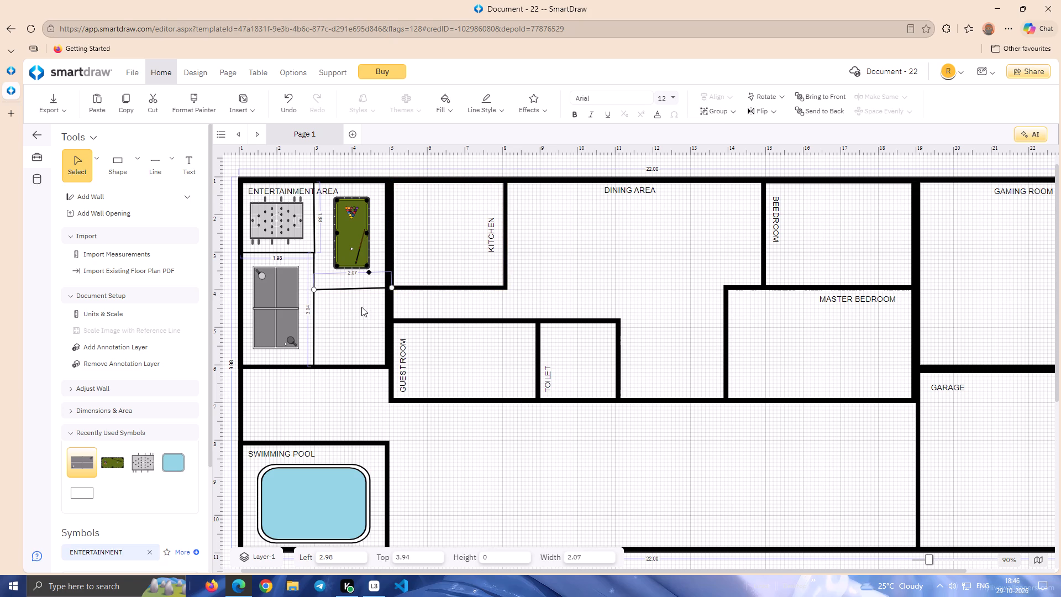
{"action": "left_click", "coordinate": [365, 291]}
{"action": "left_click", "coordinate": [358, 285]}
{"action": "left_click", "coordinate": [358, 290]}
{"action": "left_click", "coordinate": [313, 291]}
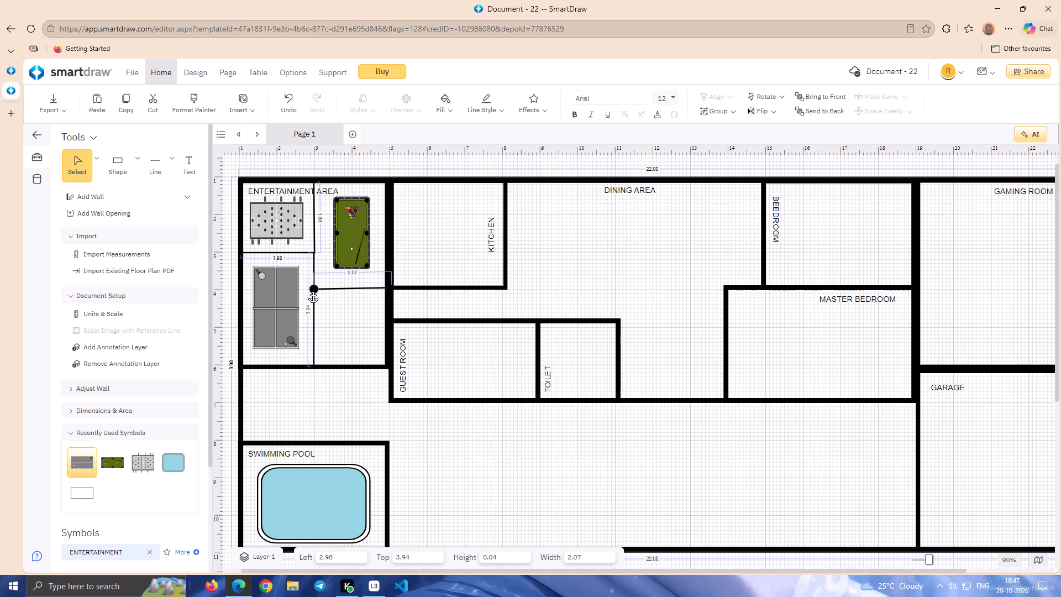
{"action": "left_click", "coordinate": [350, 301]}
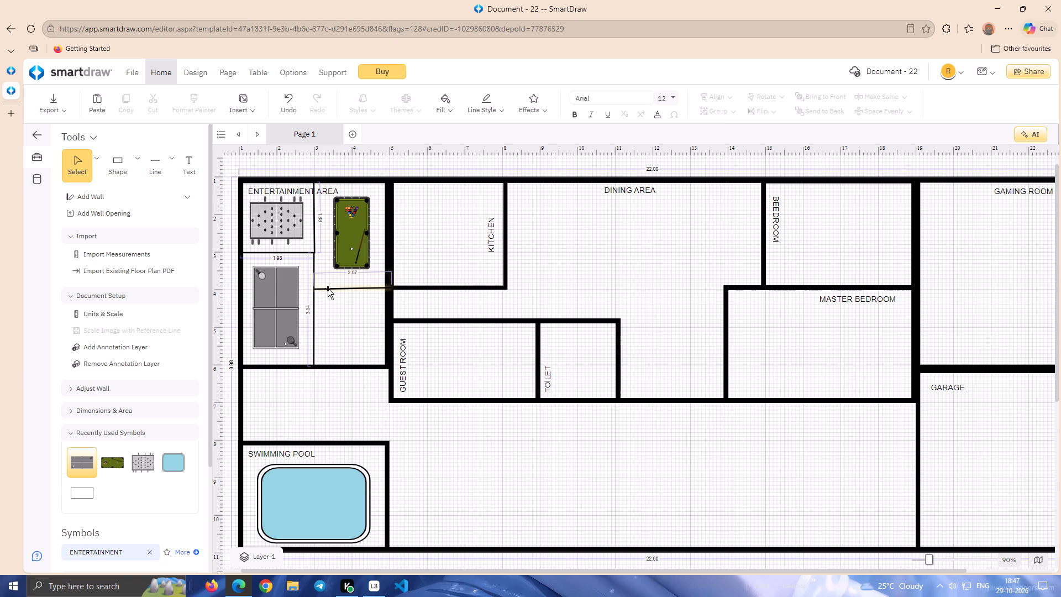
{"action": "left_click", "coordinate": [328, 289]}
{"action": "left_click", "coordinate": [316, 291]}
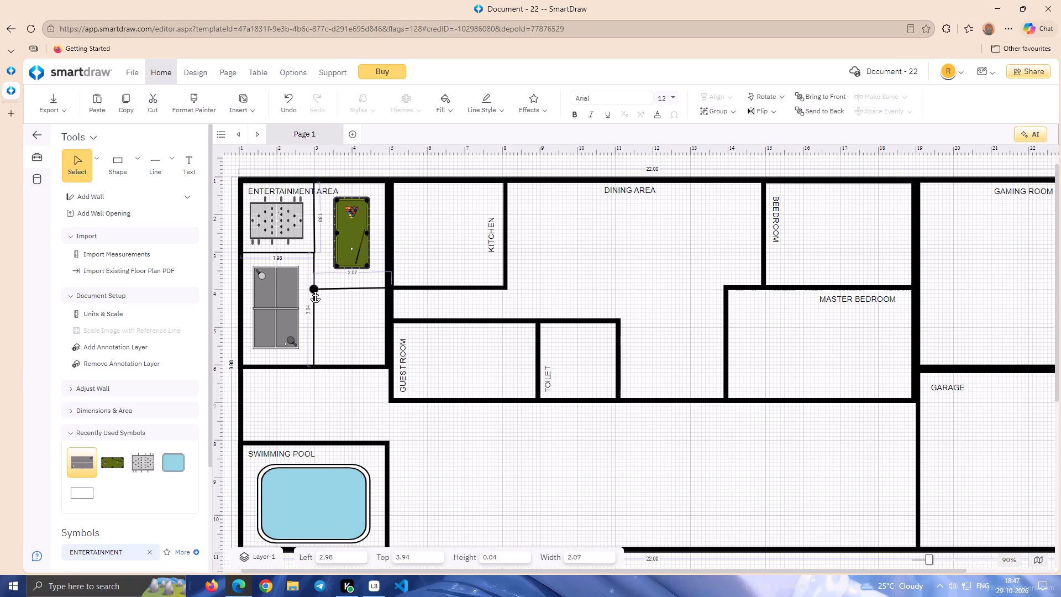
{"action": "left_click", "coordinate": [359, 303]}
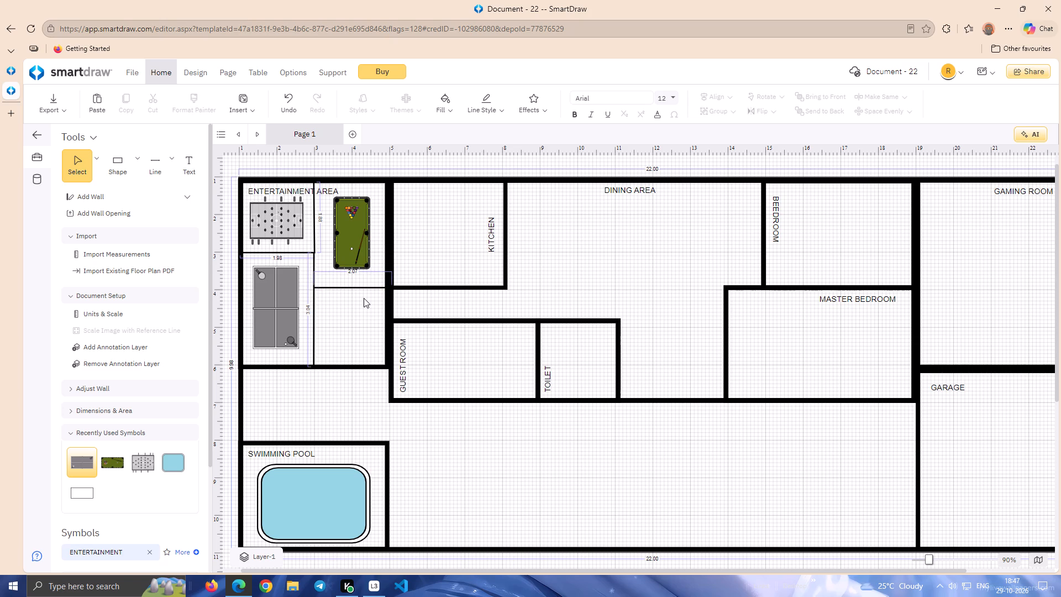
Move the dimension of the line below the pool table to just underneath the line.
{"action": "left_click", "coordinate": [354, 287]}
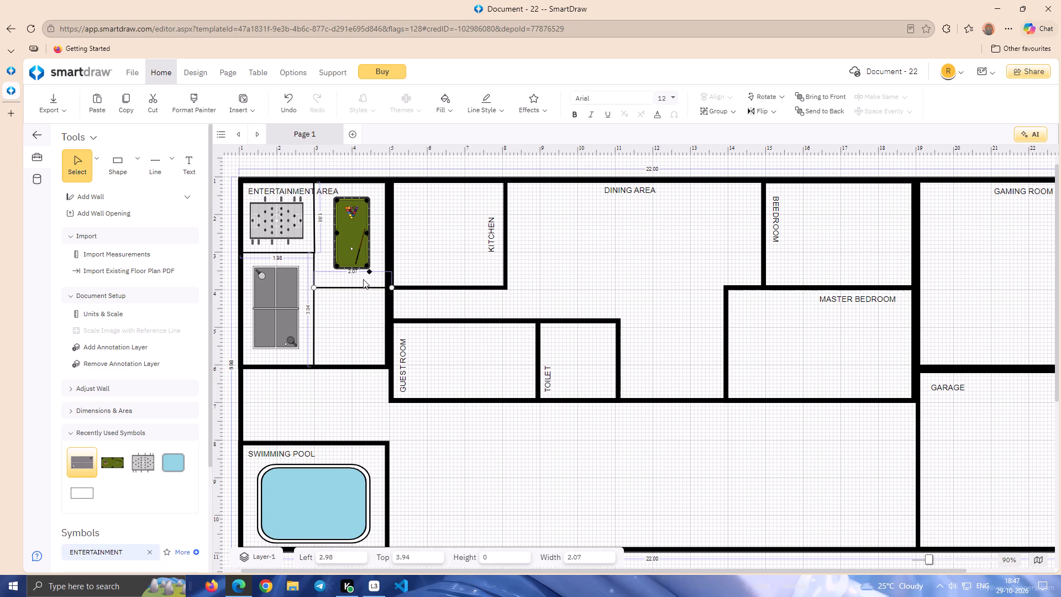
{"action": "left_click_drag", "start_coordinate": [368, 271], "coordinate": [369, 292]}
{"action": "left_click_drag", "start_coordinate": [369, 292], "coordinate": [369, 294]}
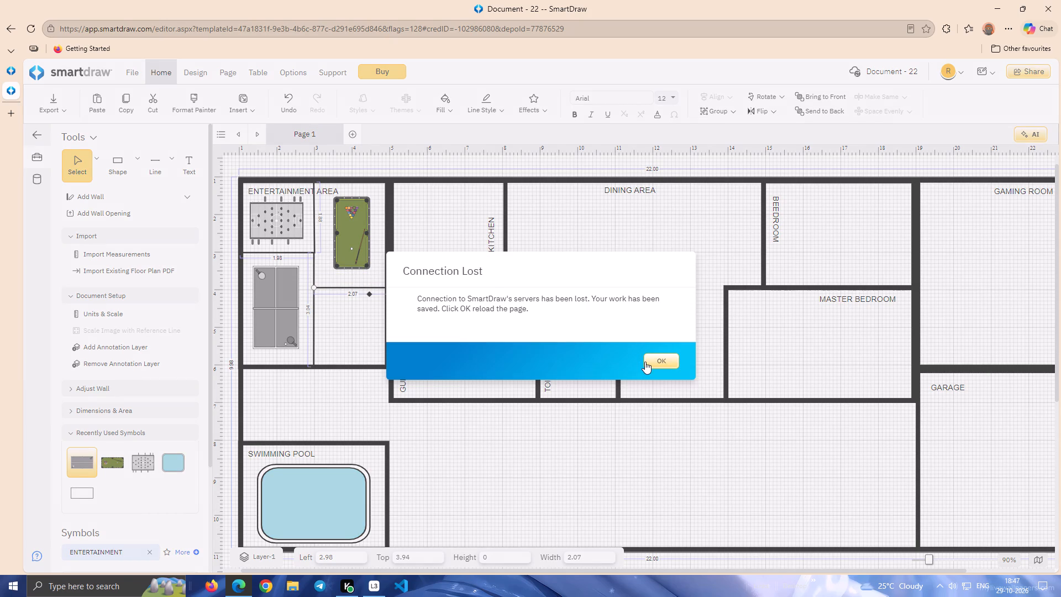
Reload the page to reconnect to the document.
{"action": "left_click", "coordinate": [644, 365]}
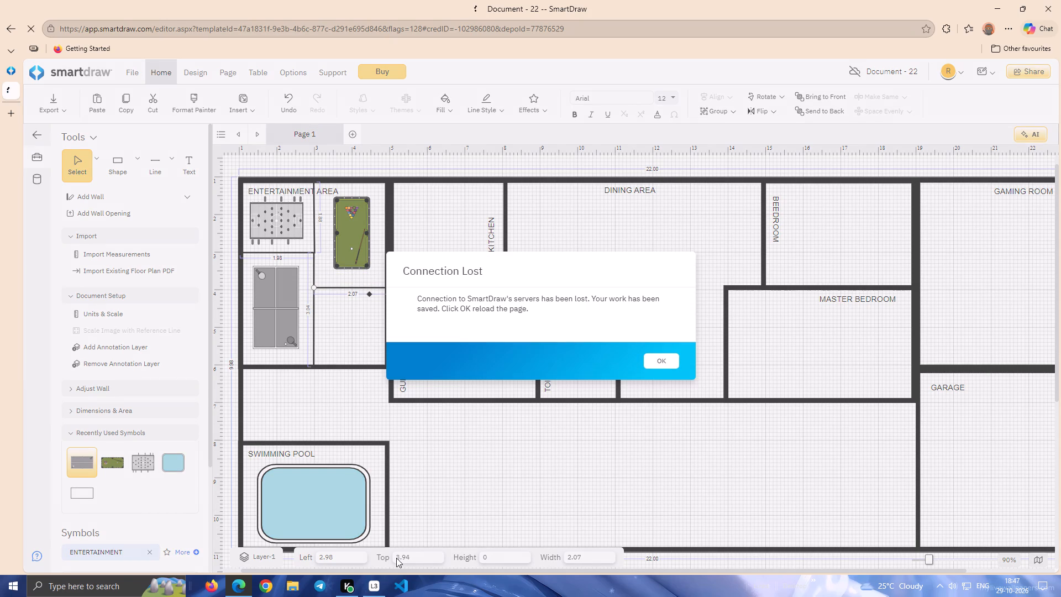